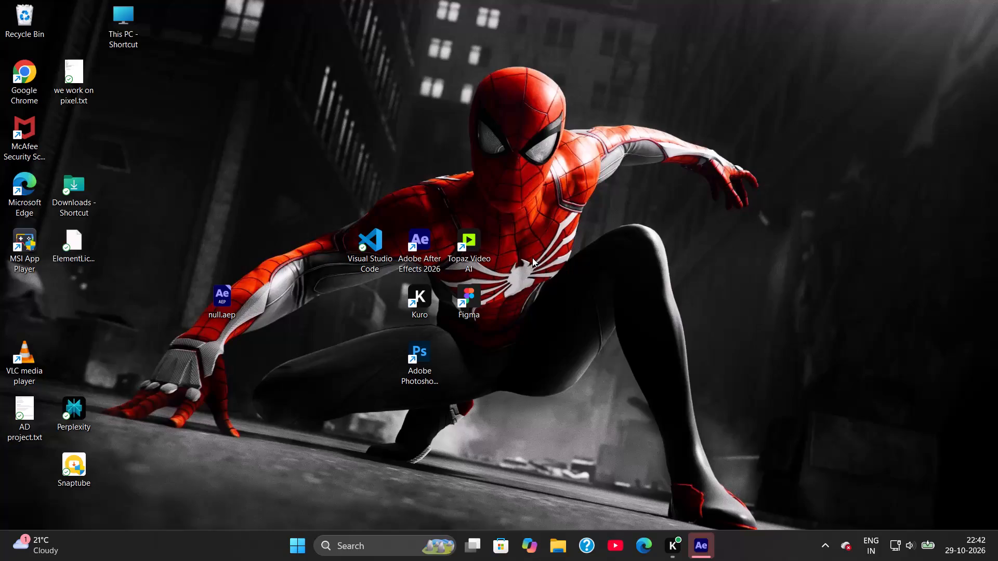
# Refresh the desktop and launch Adobe Photoshop.
pyautogui.press('F5')
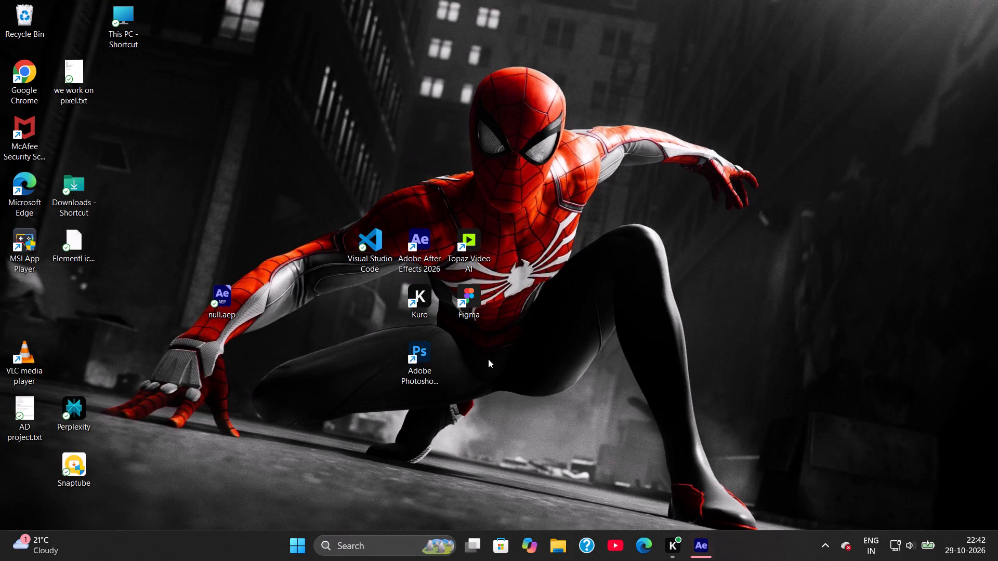
pyautogui.doubleClick(417, 358)
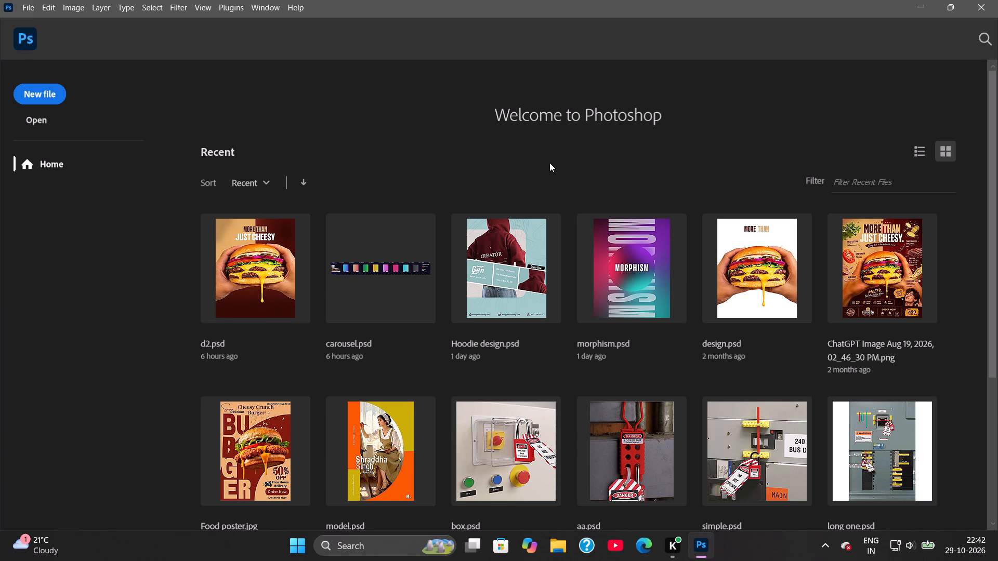
# Create a new document from the recent Portrait, 4 x 6 in preset at 300 ppi.
pyautogui.click(45, 91)
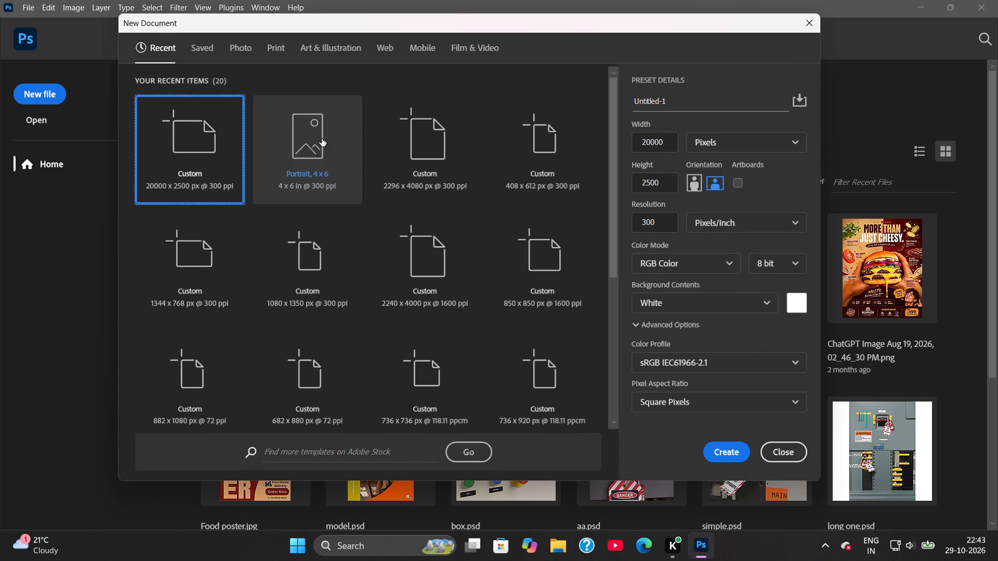
pyautogui.click(322, 139)
pyautogui.click(725, 449)
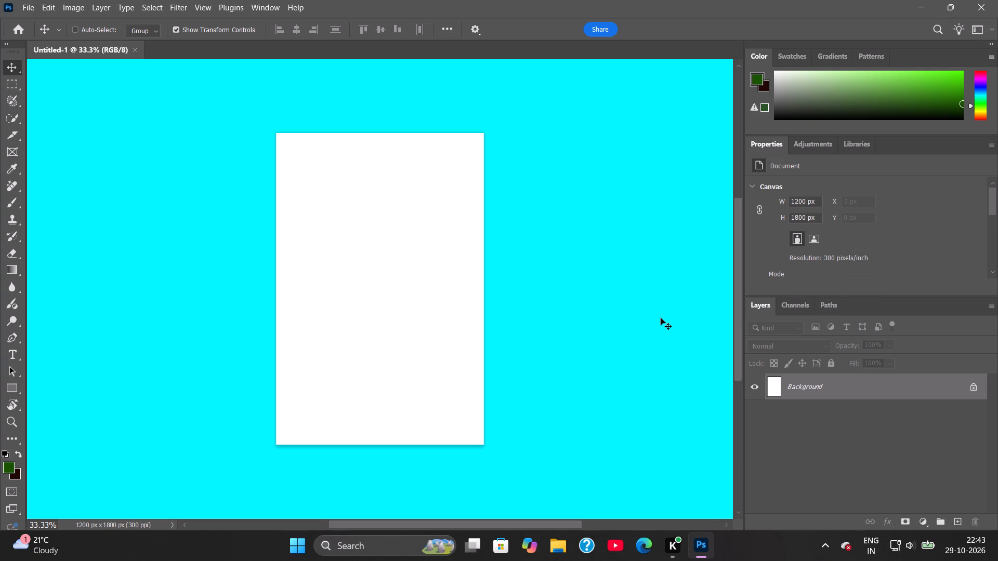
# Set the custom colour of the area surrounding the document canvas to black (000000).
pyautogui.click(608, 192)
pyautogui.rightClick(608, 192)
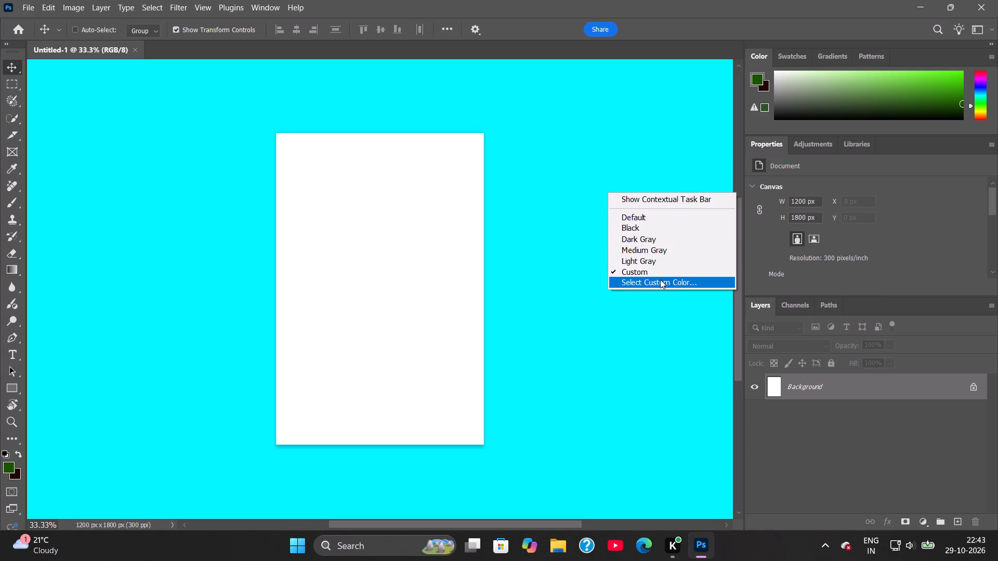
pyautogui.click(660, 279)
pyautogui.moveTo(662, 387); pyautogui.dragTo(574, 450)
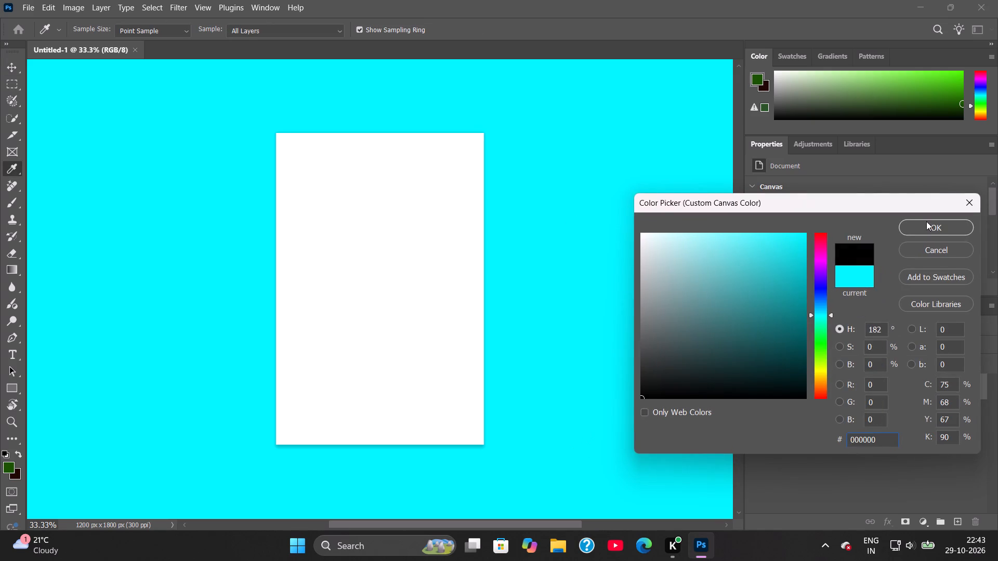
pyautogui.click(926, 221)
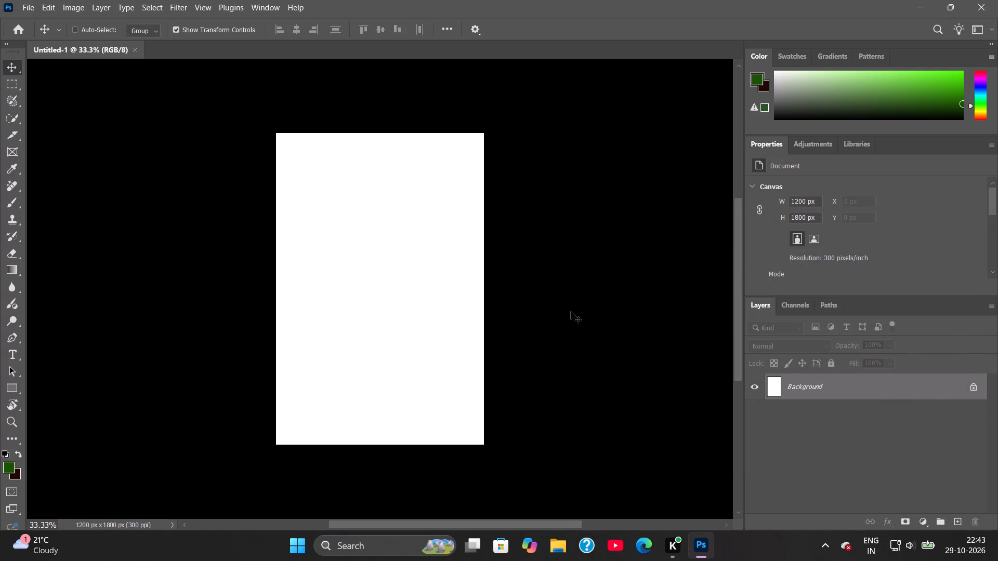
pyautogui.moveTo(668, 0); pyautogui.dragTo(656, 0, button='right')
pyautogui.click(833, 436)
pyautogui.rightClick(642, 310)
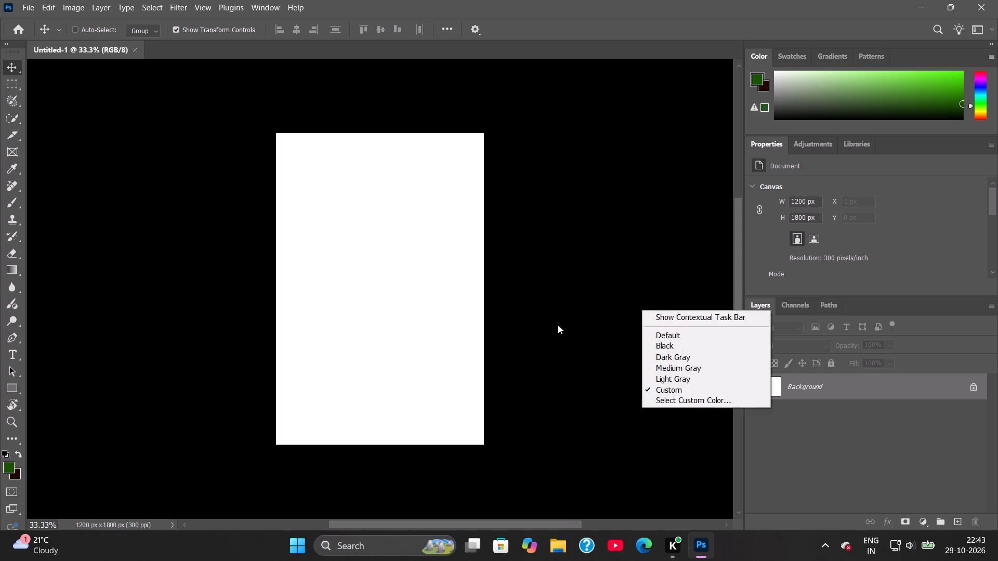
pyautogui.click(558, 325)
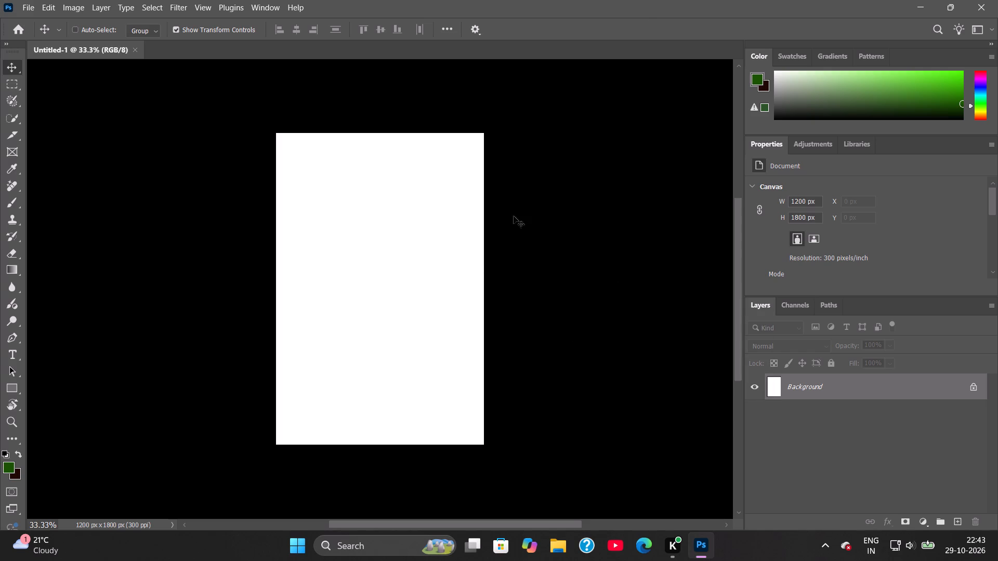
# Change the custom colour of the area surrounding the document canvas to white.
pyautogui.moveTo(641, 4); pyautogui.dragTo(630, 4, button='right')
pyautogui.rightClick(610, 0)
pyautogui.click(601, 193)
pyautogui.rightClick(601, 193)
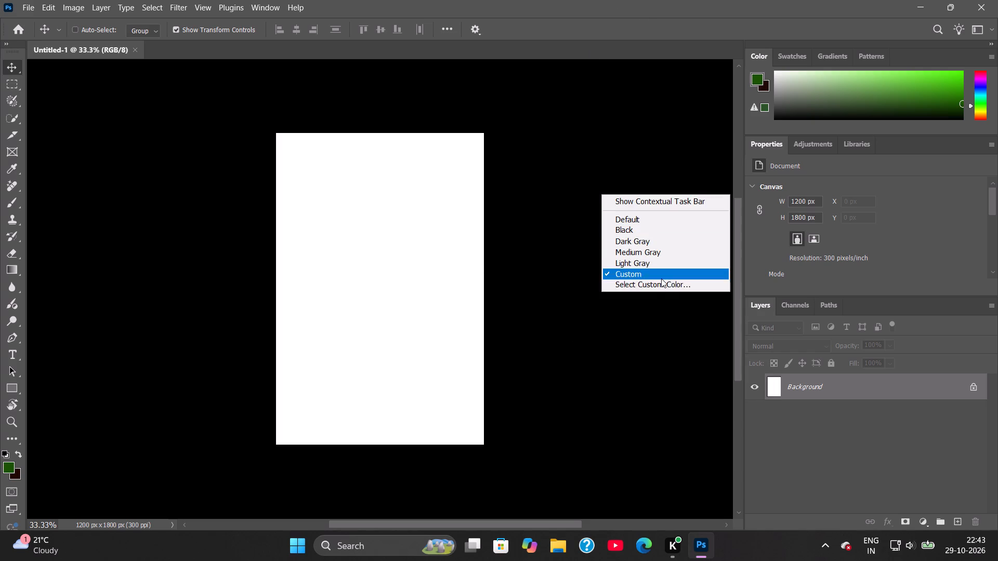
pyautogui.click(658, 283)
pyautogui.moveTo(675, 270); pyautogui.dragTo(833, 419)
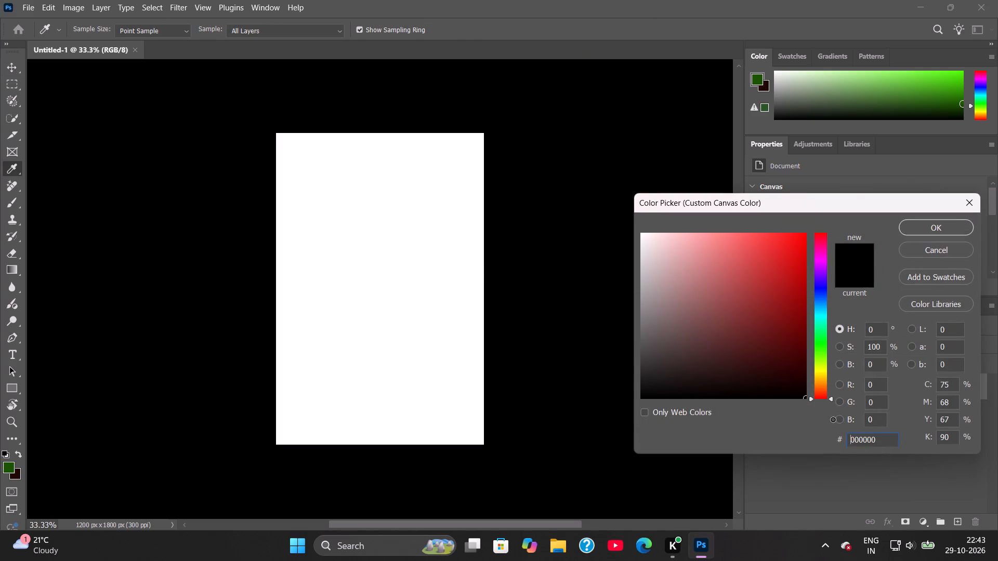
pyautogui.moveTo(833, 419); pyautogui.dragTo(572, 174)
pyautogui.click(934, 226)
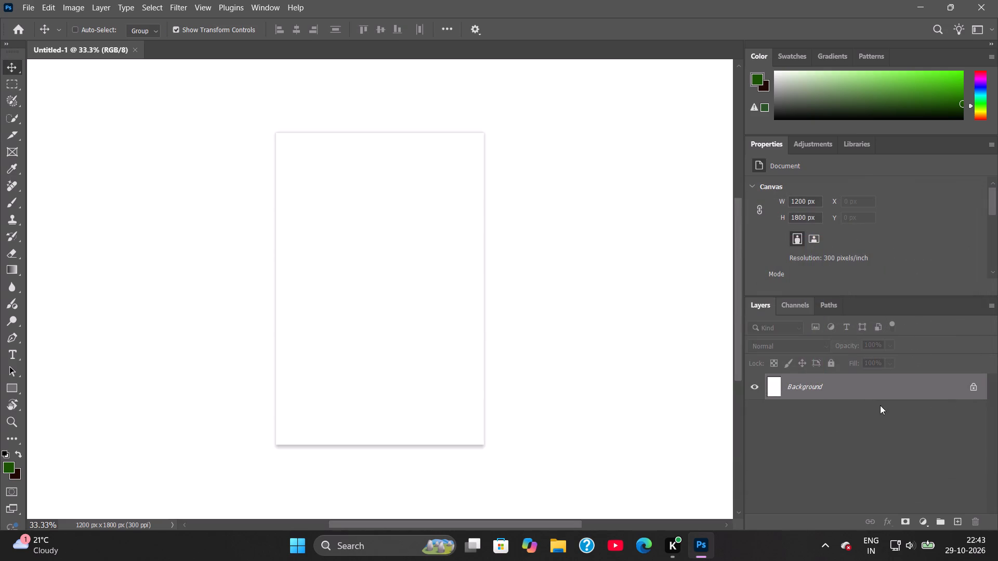
# Unlock the Background layer to convert it into a regular layer.
pyautogui.click(847, 397)
pyautogui.click(973, 389)
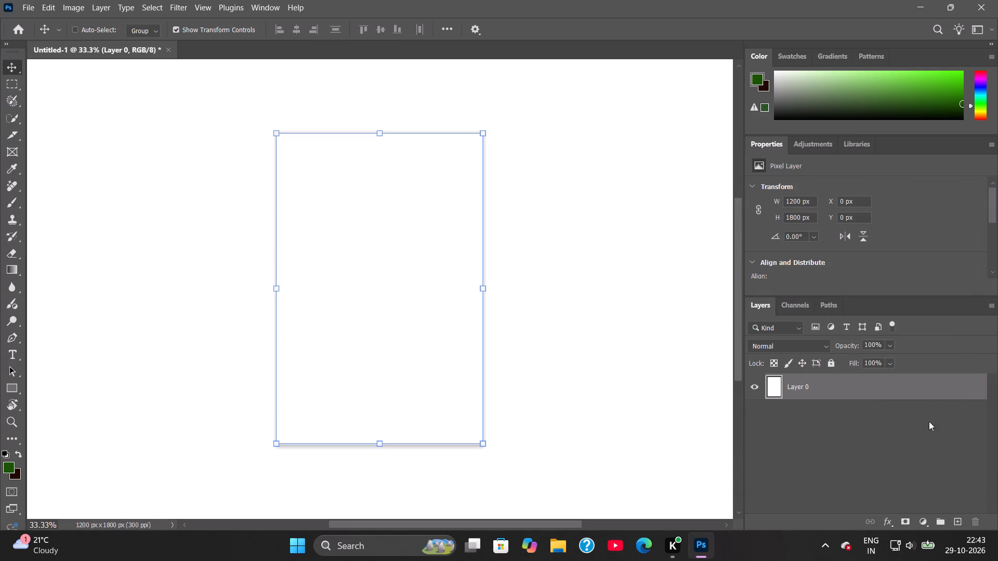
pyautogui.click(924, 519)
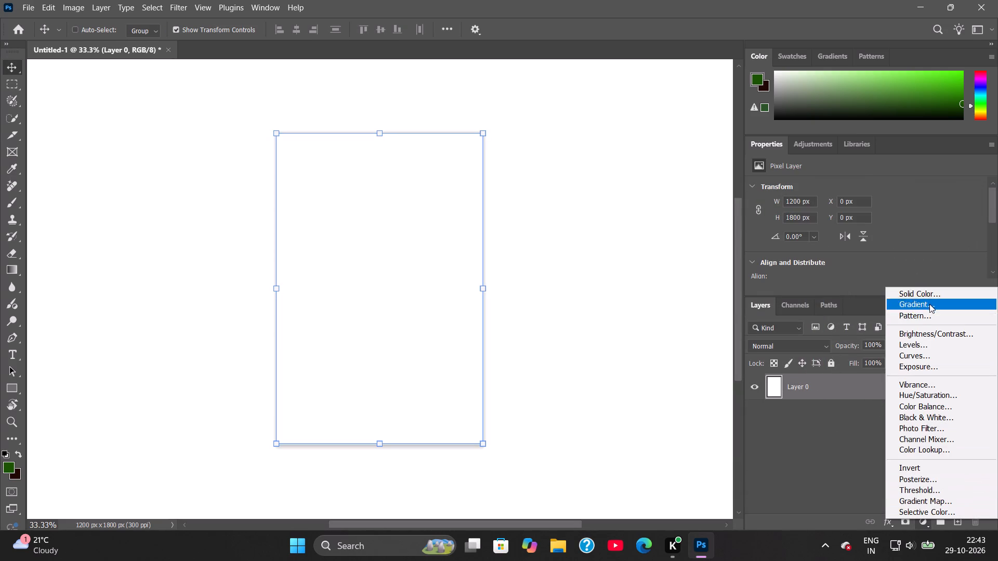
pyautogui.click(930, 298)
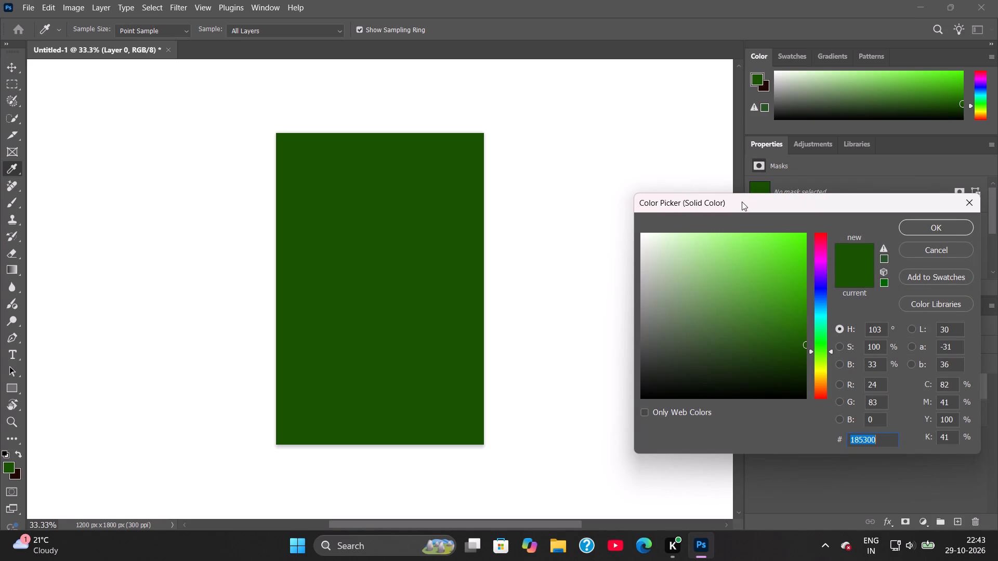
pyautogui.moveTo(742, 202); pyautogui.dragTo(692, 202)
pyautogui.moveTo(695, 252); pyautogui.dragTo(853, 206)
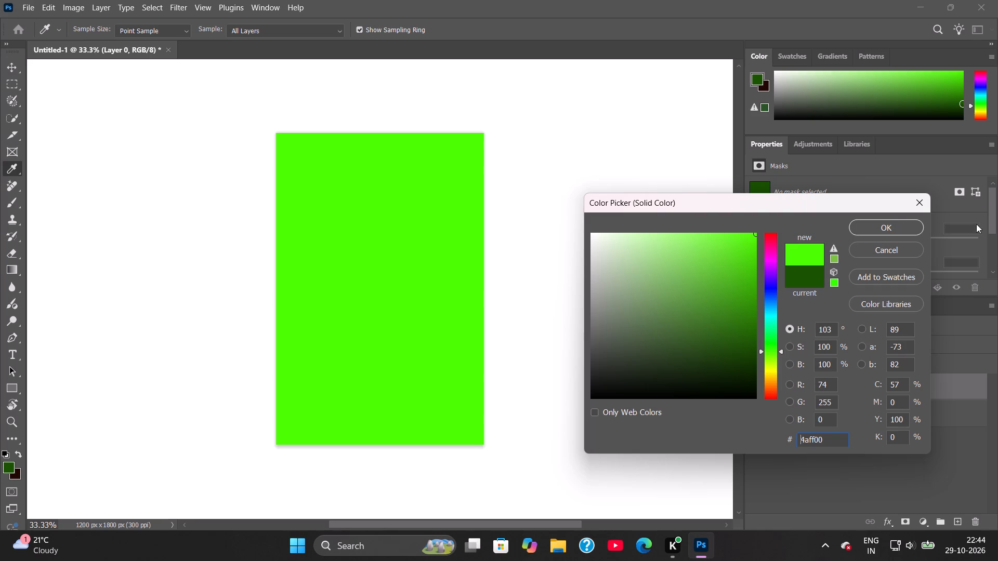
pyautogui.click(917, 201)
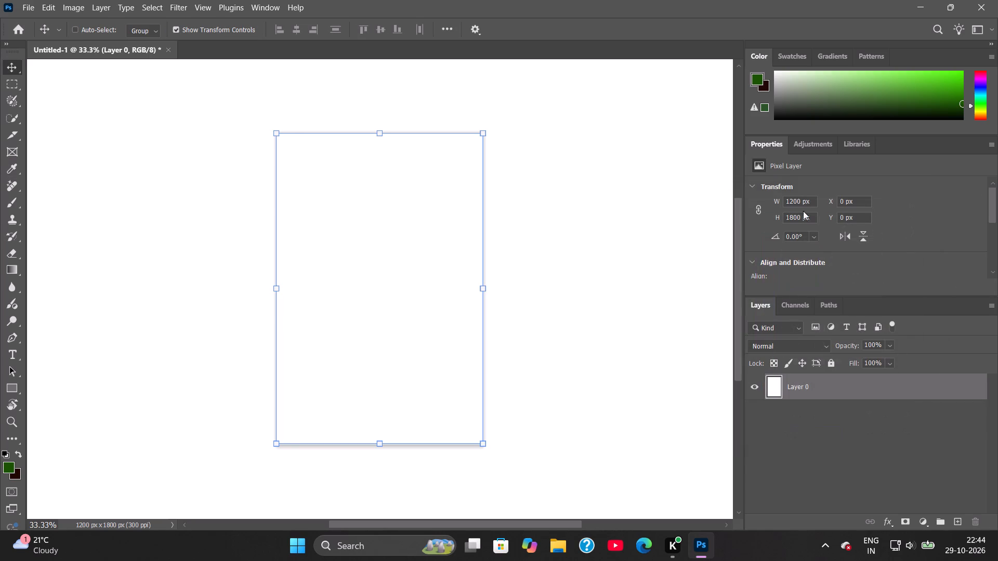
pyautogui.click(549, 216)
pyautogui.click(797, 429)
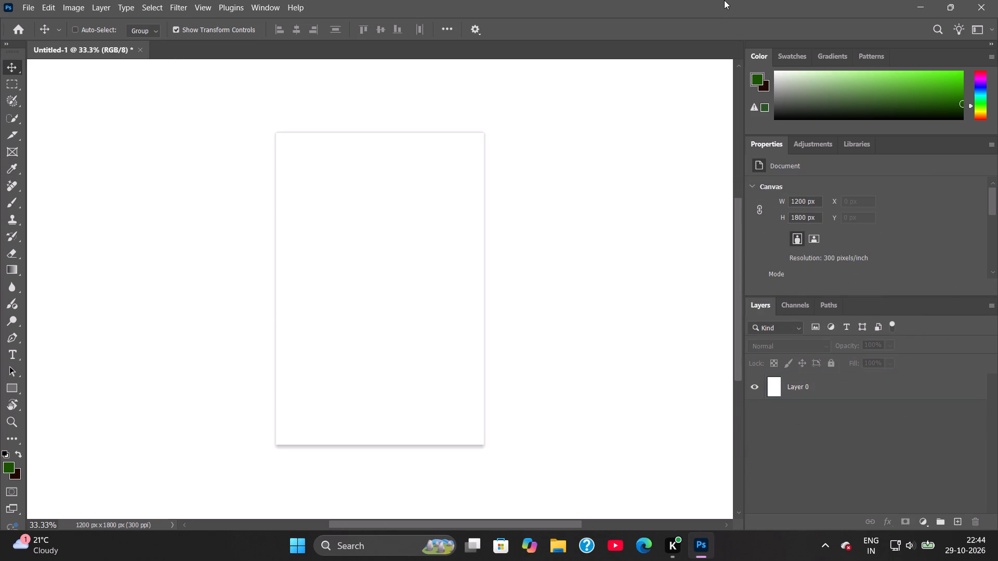
# Set the custom colour of the area surrounding the document canvas to black.
pyautogui.rightClick(673, 280)
pyautogui.click(714, 376)
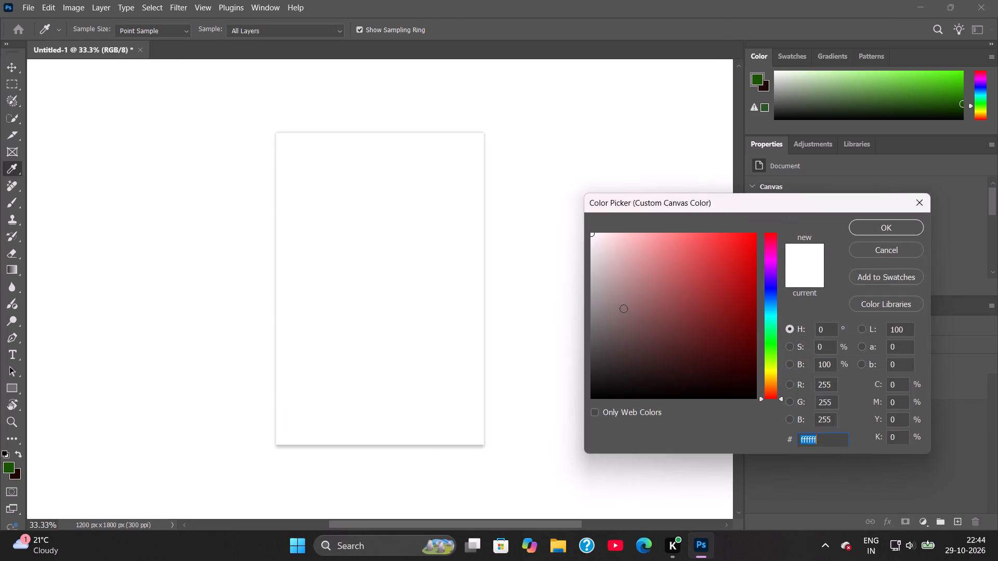
pyautogui.moveTo(624, 309); pyautogui.dragTo(467, 489)
pyautogui.click(894, 220)
pyautogui.click(651, 325)
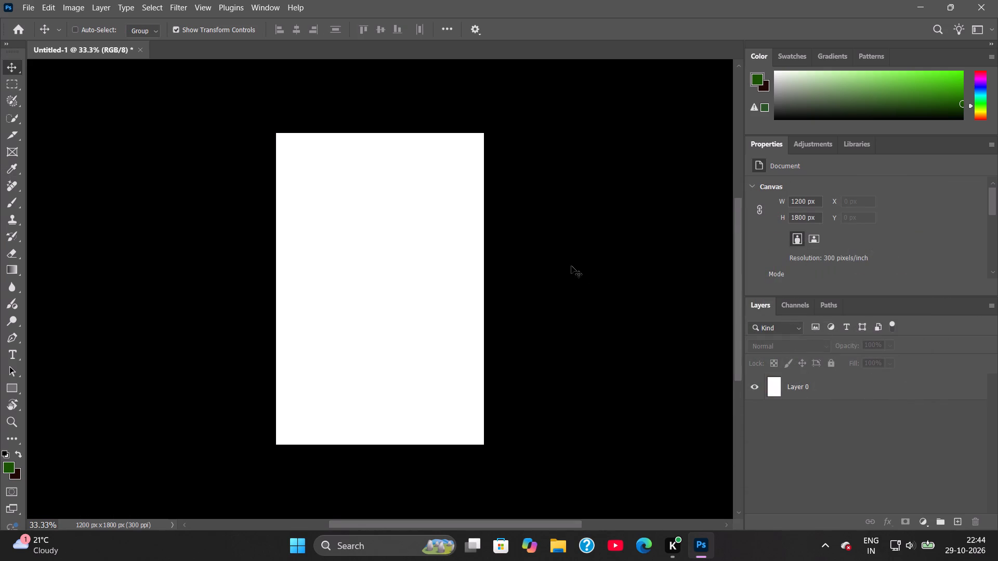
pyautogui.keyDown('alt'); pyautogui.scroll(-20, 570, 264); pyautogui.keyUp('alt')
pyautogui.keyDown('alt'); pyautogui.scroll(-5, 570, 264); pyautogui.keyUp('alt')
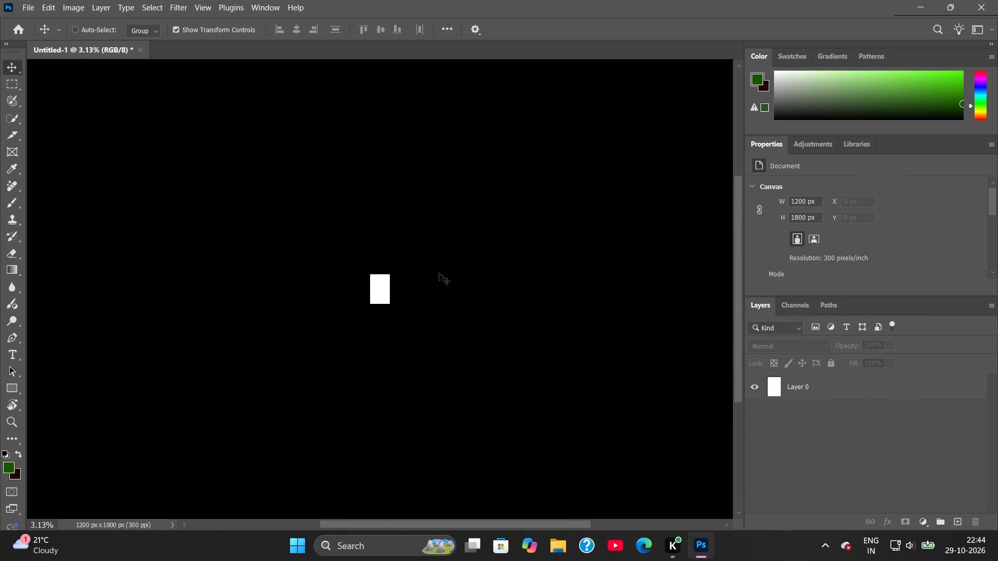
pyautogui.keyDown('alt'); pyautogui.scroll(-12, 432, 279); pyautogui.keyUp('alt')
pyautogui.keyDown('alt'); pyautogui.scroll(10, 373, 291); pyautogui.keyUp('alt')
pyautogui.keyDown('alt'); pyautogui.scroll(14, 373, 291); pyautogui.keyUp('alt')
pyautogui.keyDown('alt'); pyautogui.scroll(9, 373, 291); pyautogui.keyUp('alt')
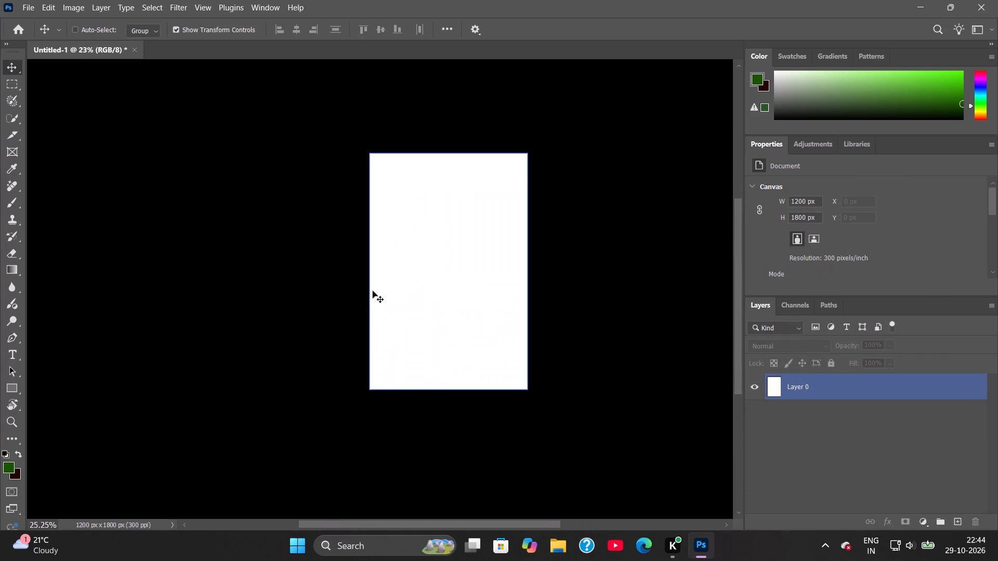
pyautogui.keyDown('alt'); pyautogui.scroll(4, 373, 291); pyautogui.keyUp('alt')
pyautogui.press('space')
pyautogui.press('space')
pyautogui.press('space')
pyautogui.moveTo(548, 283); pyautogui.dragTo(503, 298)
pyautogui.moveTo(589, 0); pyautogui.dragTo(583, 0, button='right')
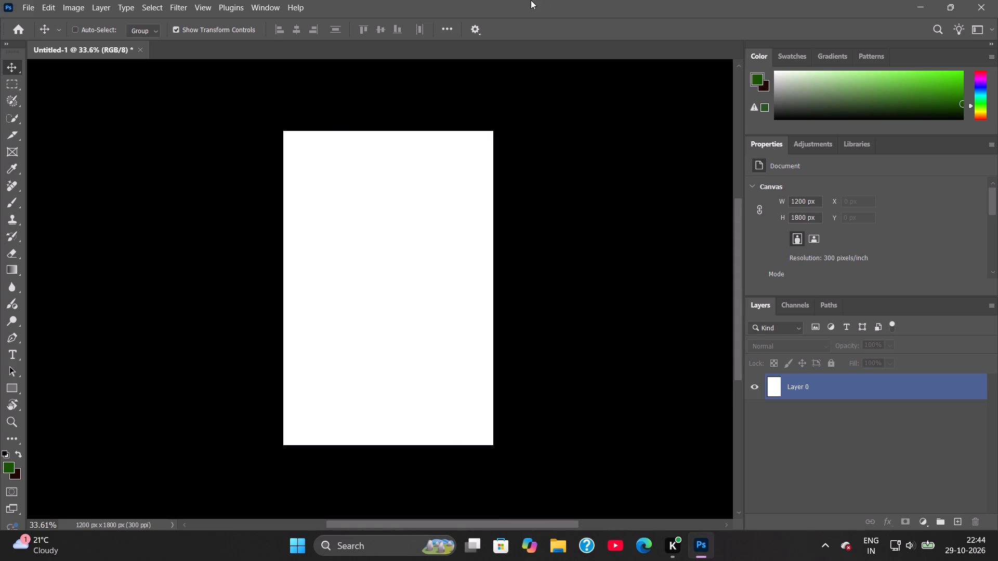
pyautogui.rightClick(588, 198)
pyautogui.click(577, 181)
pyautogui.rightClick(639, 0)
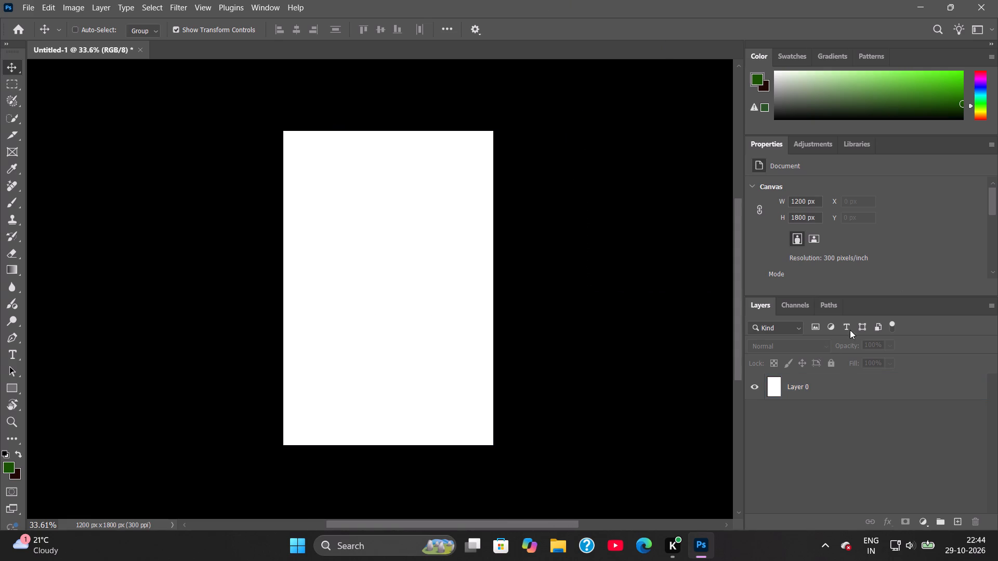
# Add a Solid Color fill layer in bright yellow above Layer 0.
pyautogui.click(822, 389)
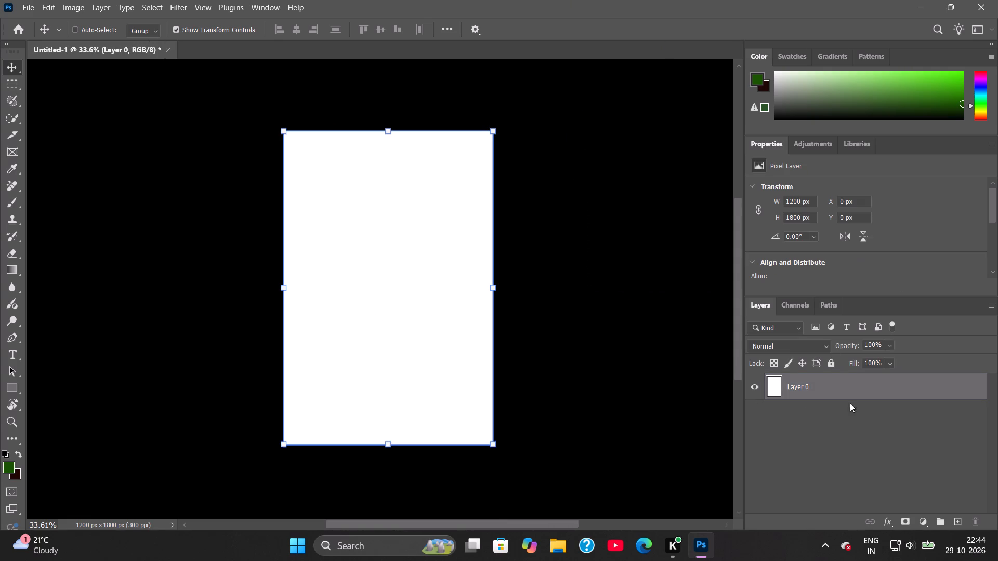
pyautogui.click(924, 522)
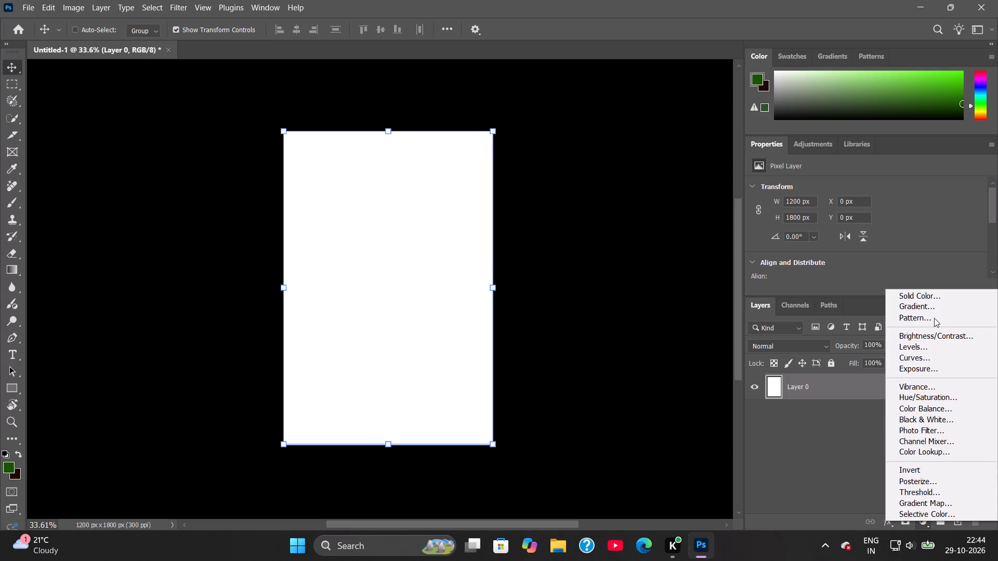
pyautogui.click(922, 293)
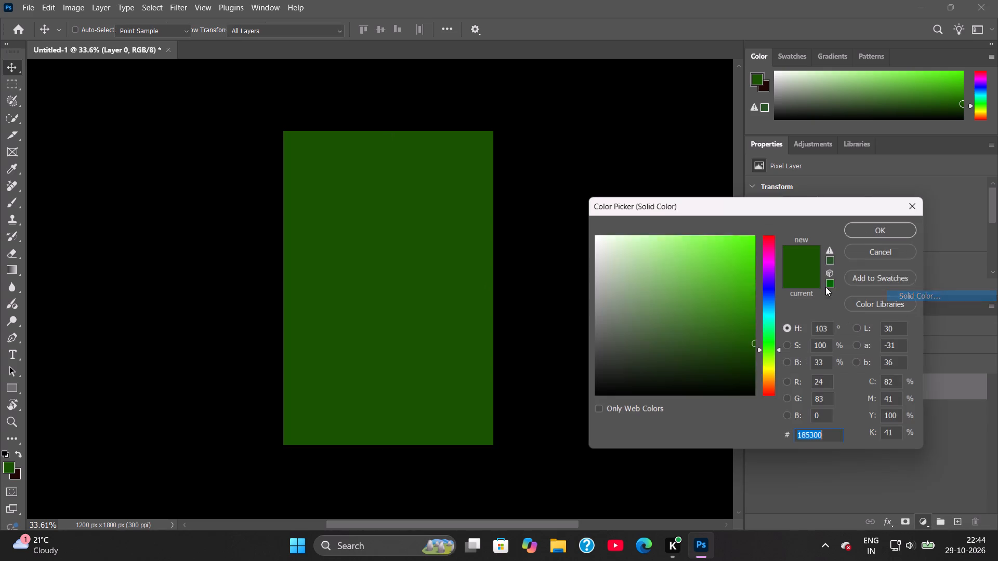
pyautogui.moveTo(770, 352); pyautogui.dragTo(771, 371)
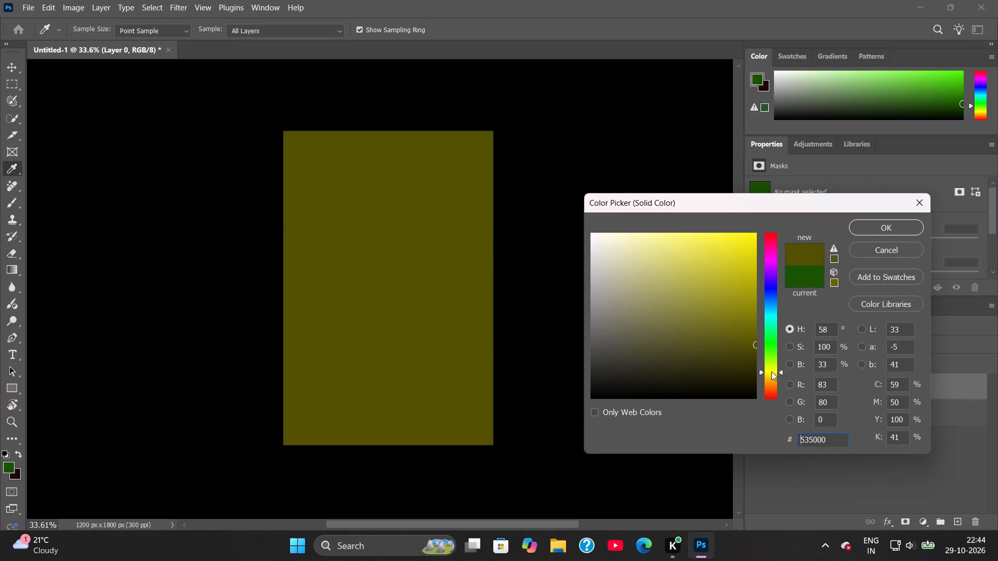
pyautogui.moveTo(771, 371); pyautogui.dragTo(771, 365)
pyautogui.moveTo(734, 319); pyautogui.dragTo(732, 214)
pyautogui.moveTo(773, 364); pyautogui.dragTo(773, 372)
pyautogui.click(876, 225)
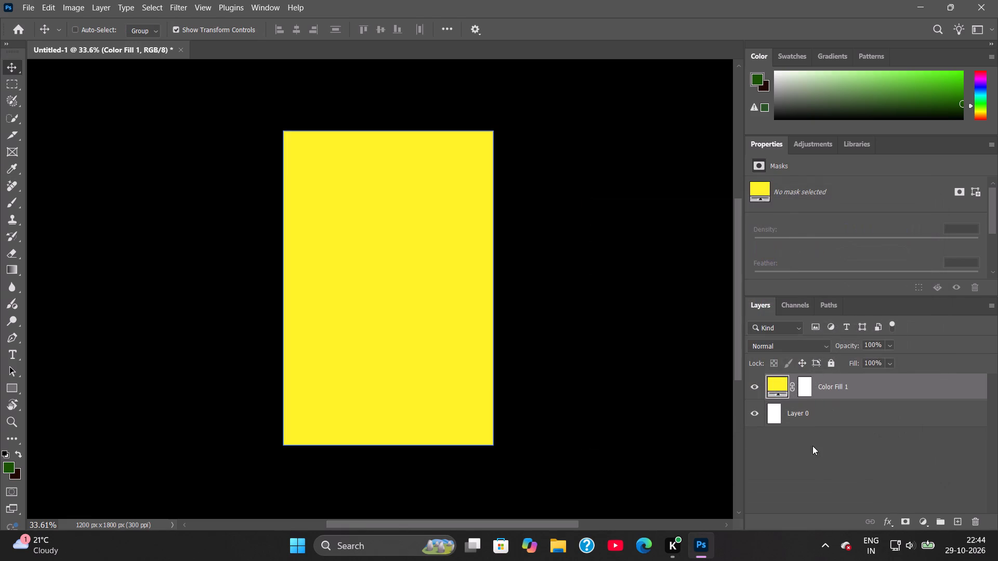
# Delete the white Layer 0 beneath the yellow colour fill.
pyautogui.click(815, 469)
pyautogui.click(831, 416)
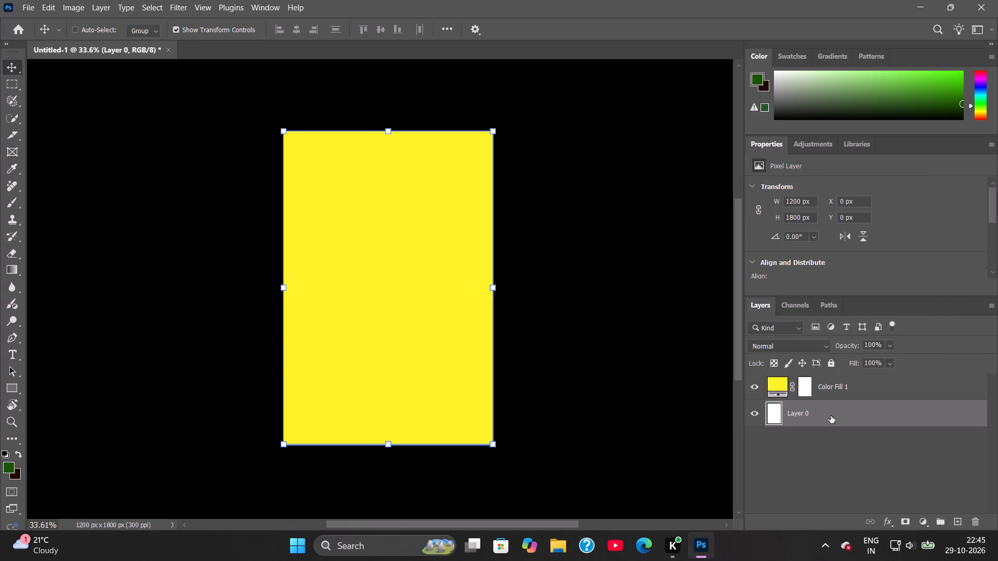
pyautogui.press('Delete')
pyautogui.rightClick(636, 392)
pyautogui.click(589, 393)
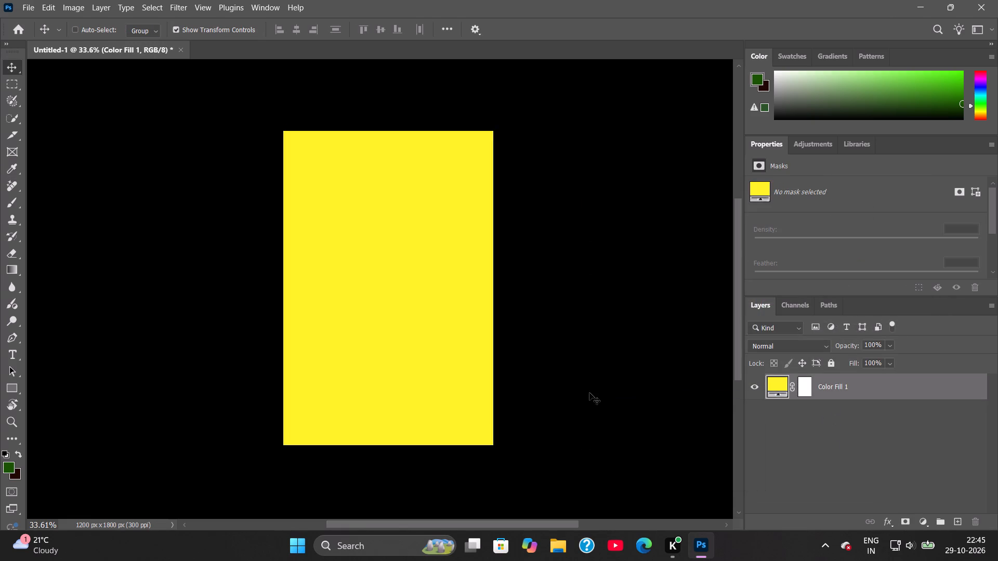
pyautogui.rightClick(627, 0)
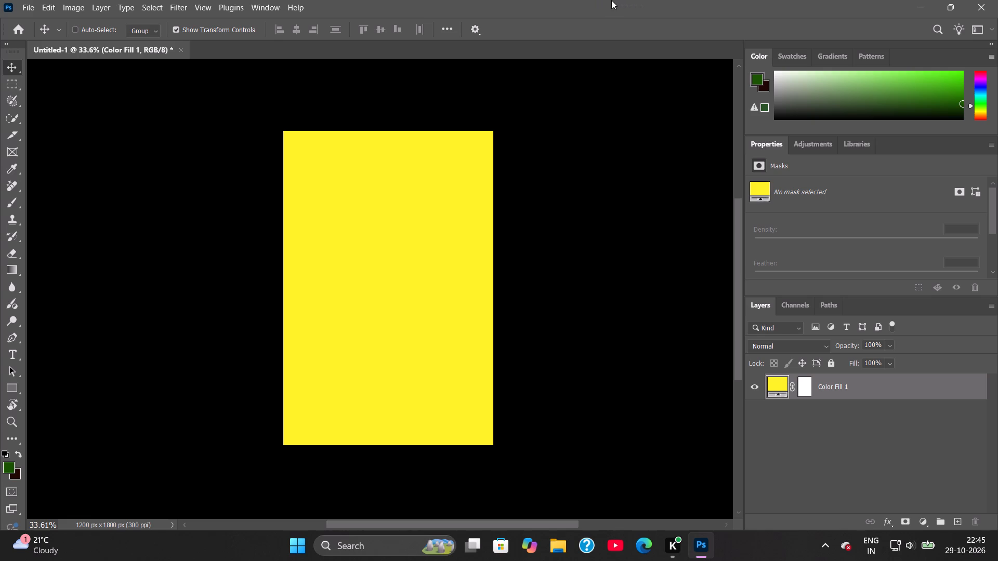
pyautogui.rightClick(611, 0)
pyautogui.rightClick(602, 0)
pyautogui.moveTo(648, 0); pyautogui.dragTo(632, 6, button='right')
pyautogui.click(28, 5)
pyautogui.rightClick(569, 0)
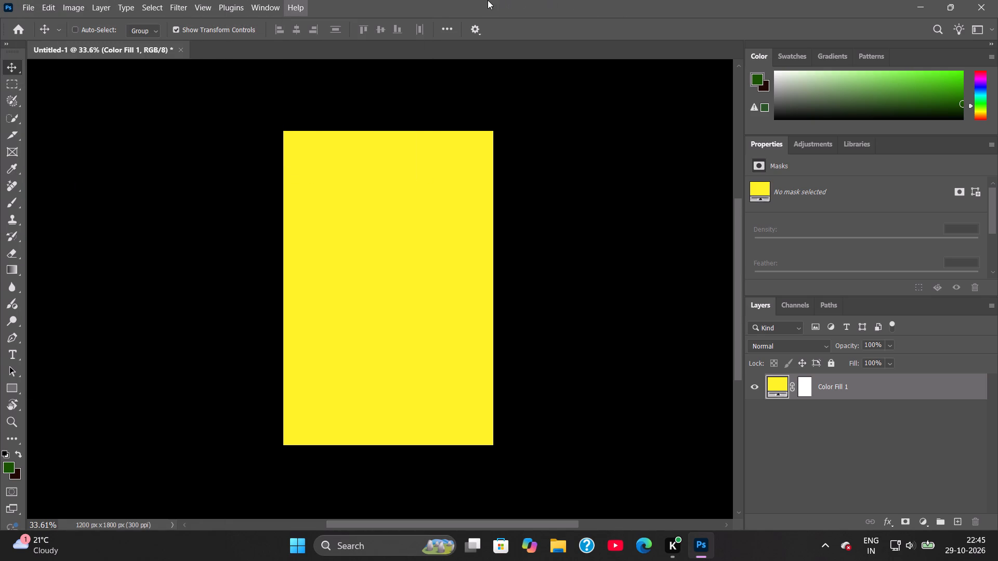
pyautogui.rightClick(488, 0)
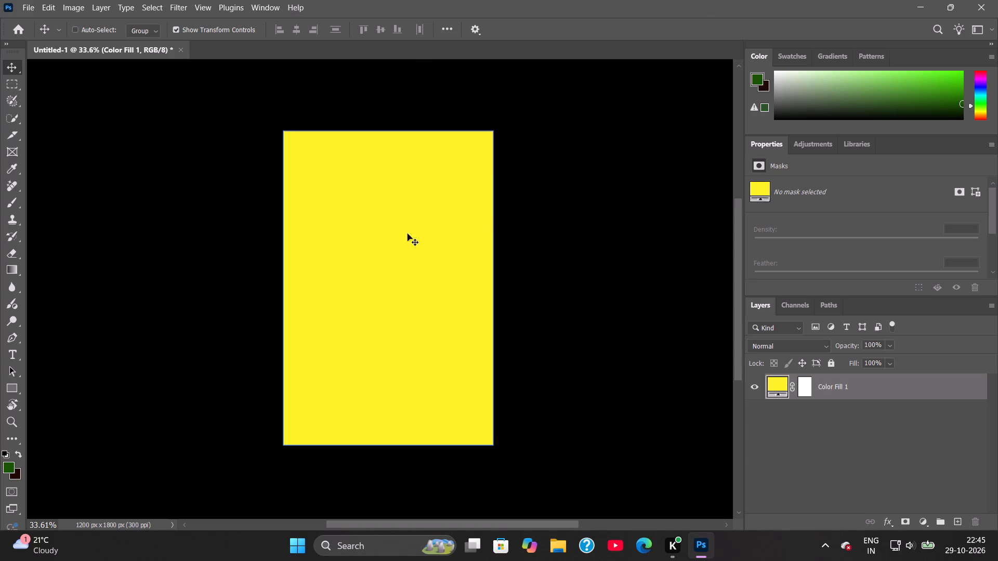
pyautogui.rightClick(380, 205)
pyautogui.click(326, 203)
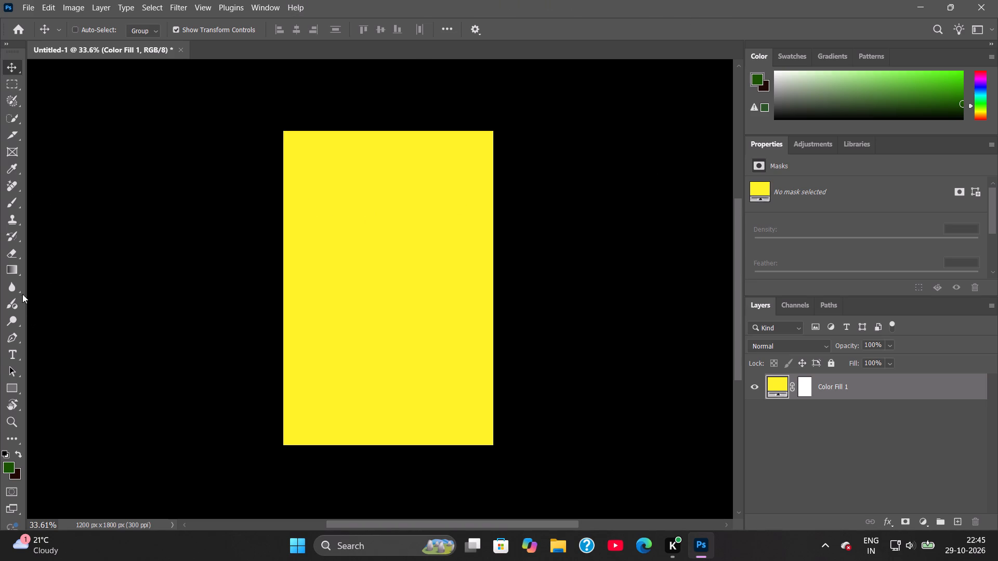
# Draw a circle about 508 px wide in the upper-left part of the yellow canvas and fill it with cyan.
pyautogui.click(16, 383)
pyautogui.click(56, 397)
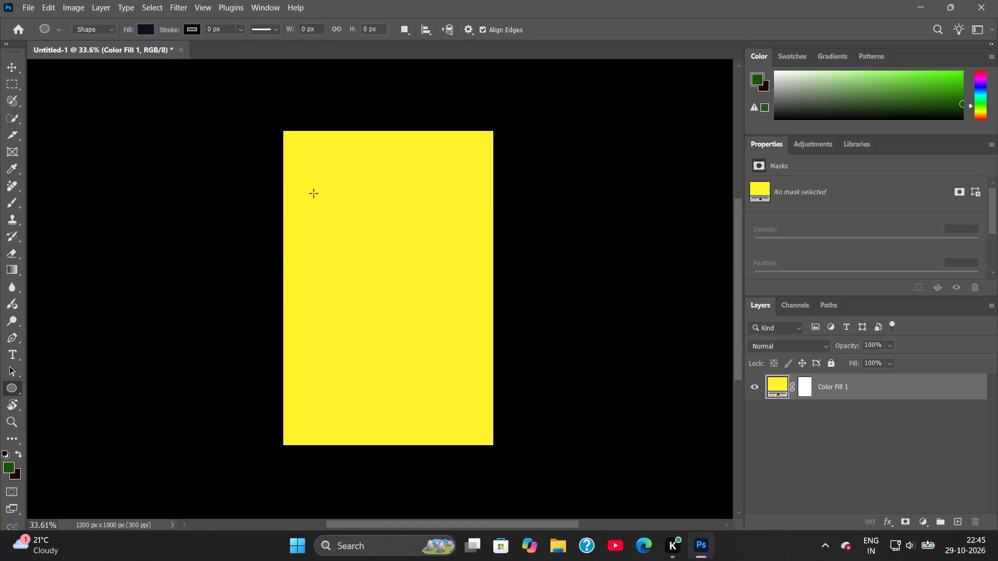
pyautogui.keyDown('shift'); pyautogui.moveTo(313, 193); pyautogui.dragTo(402, 301); pyautogui.keyUp('shift')
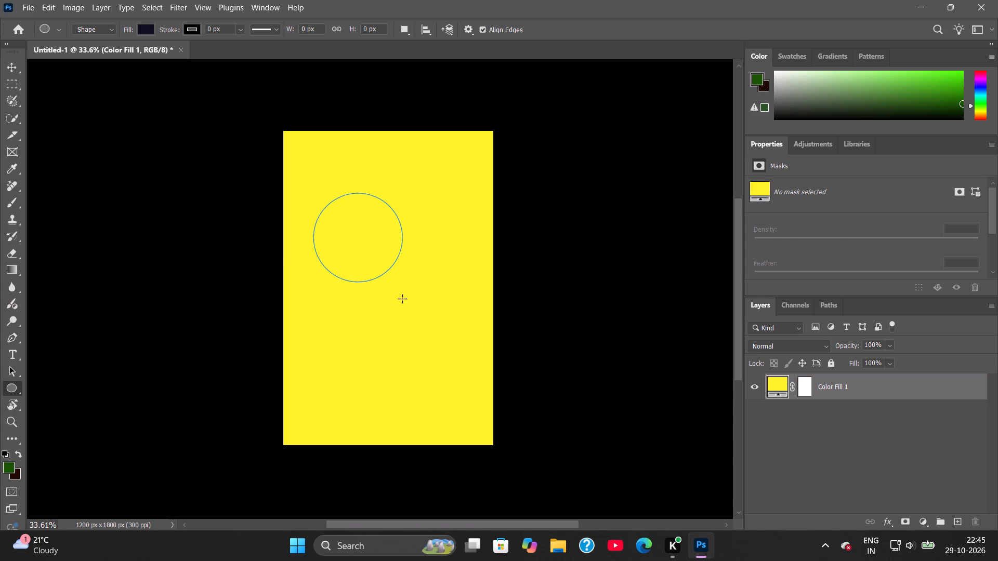
pyautogui.click(142, 31)
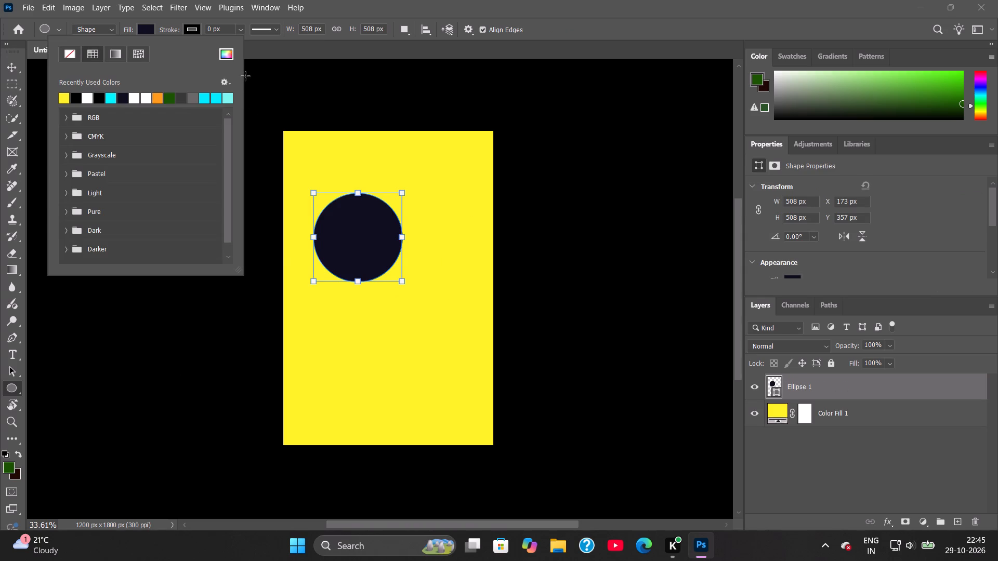
pyautogui.click(218, 99)
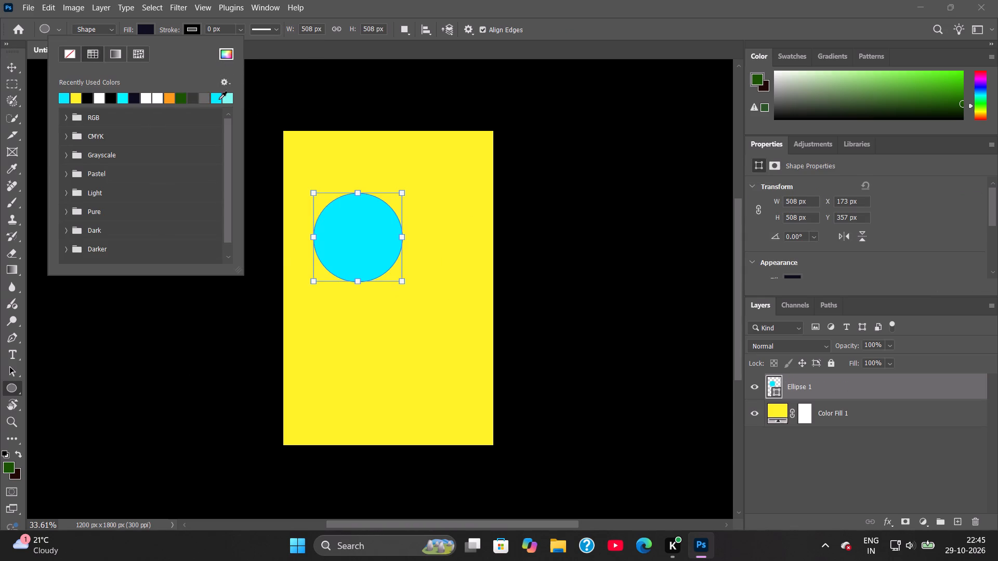
pyautogui.click(423, 0)
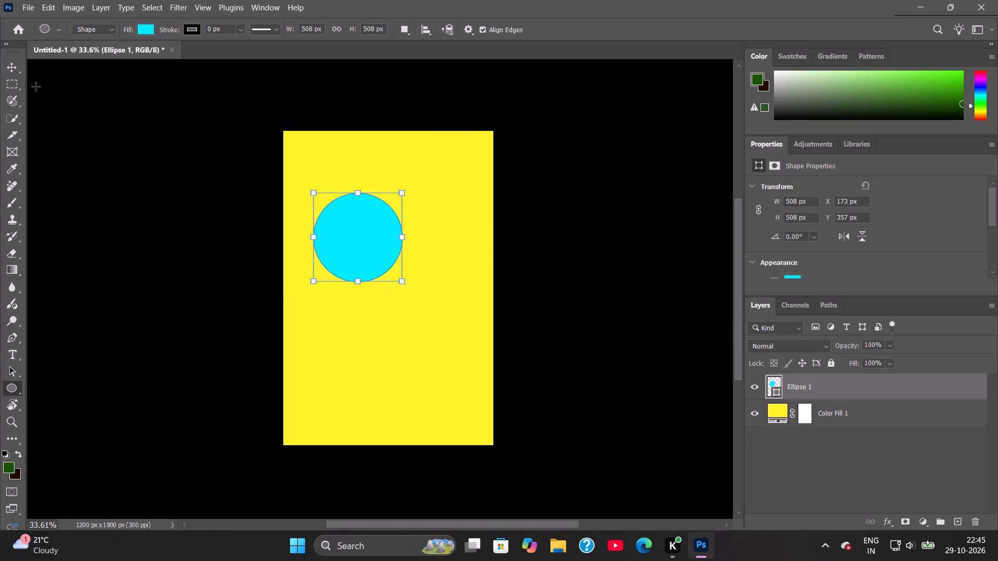
# Duplicate the cyan circle towards the canvas's lower right and enlarge the copy to about 783 px, running past the right edge.
pyautogui.click(11, 71)
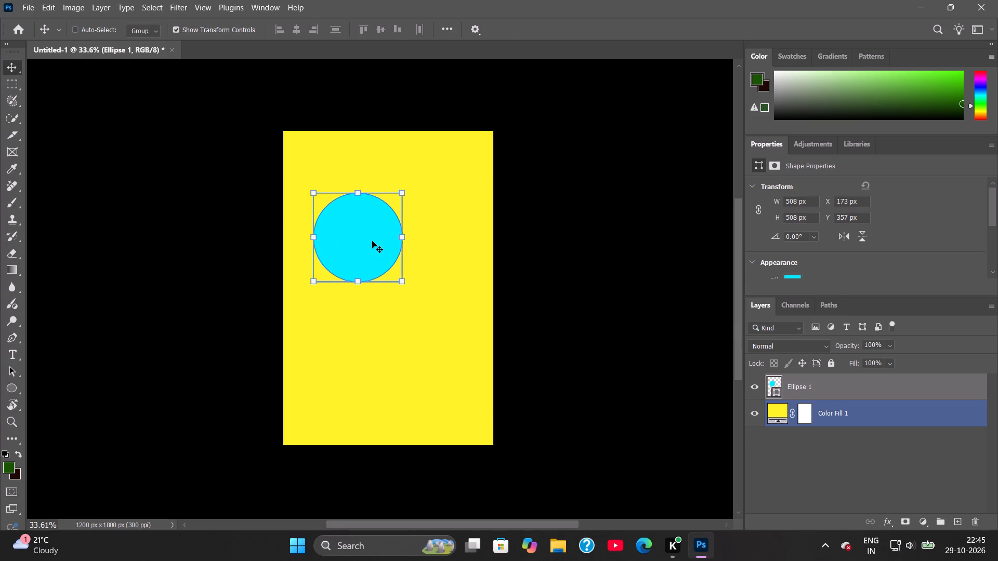
pyautogui.keyDown('alt'); pyautogui.moveTo(372, 241); pyautogui.dragTo(437, 345); pyautogui.keyUp('alt')
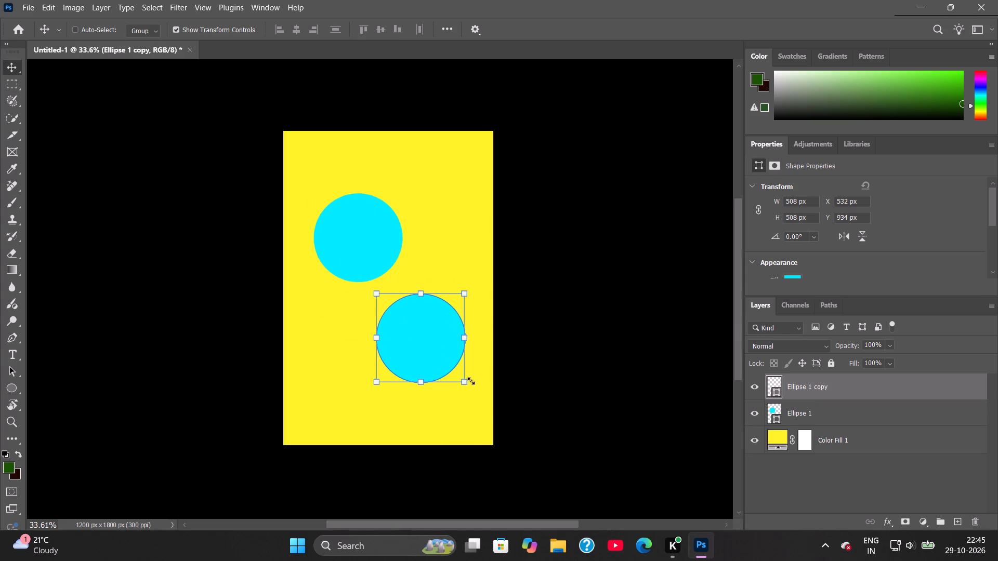
pyautogui.keyDown('shift'); pyautogui.moveTo(465, 382); pyautogui.dragTo(522, 421); pyautogui.keyUp('shift')
pyautogui.moveTo(447, 362); pyautogui.dragTo(454, 366)
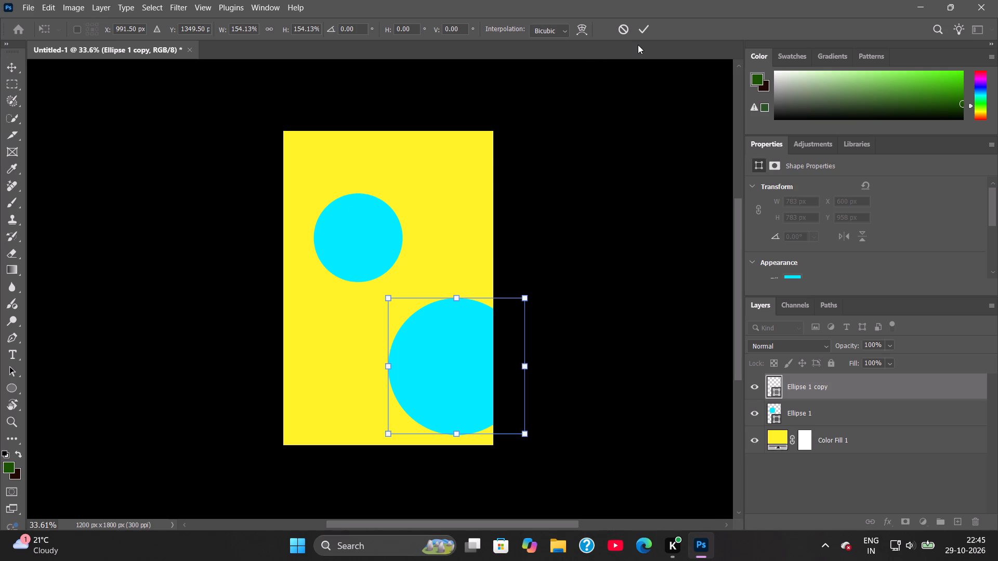
pyautogui.click(790, 276)
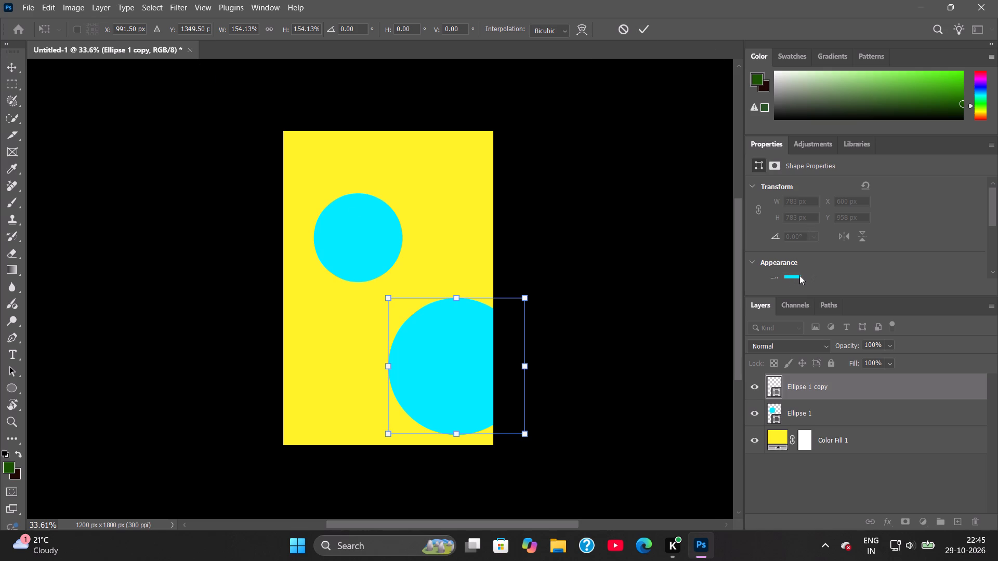
pyautogui.click(796, 277)
pyautogui.scroll(-2, 904, 254)
pyautogui.click(793, 260)
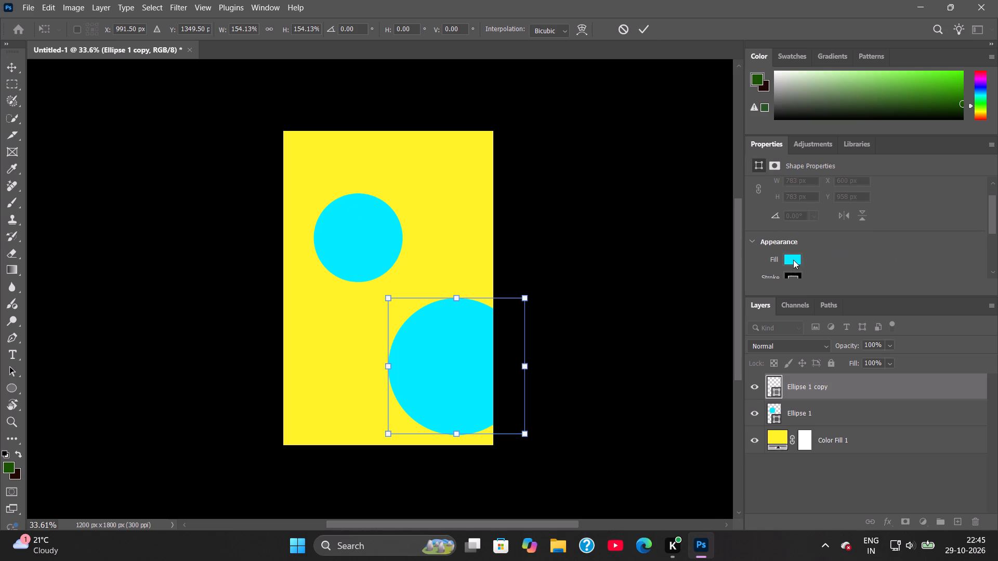
pyautogui.click(795, 257)
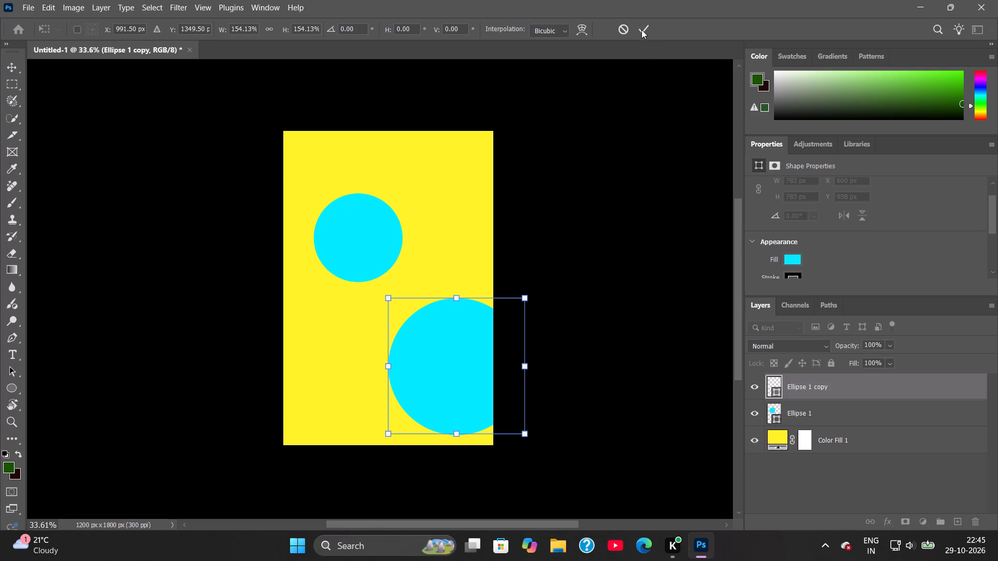
pyautogui.click(641, 30)
# Change the large lower-right circle's fill to a custom pink and deselect all layers.
pyautogui.click(791, 256)
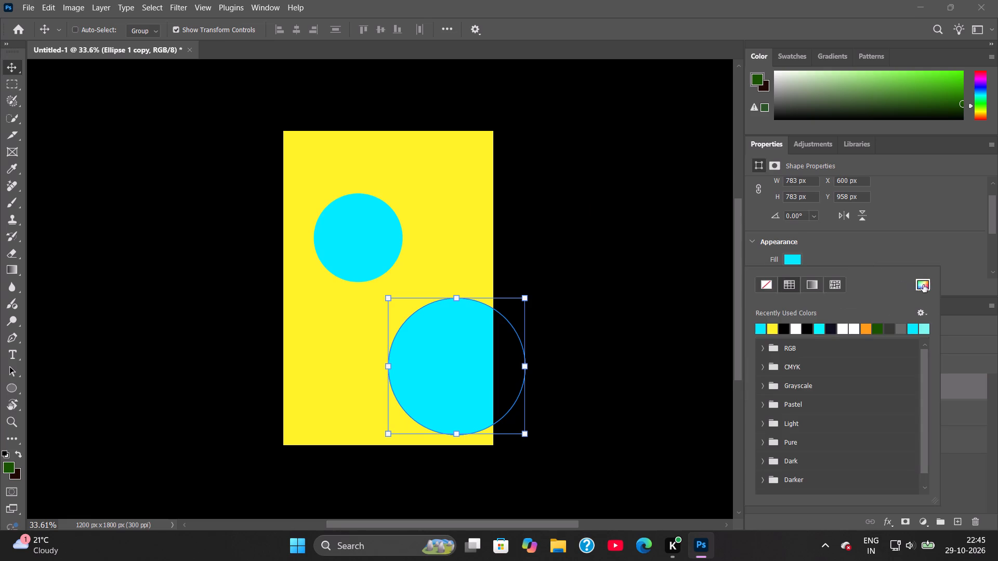
pyautogui.click(923, 285)
pyautogui.click(769, 251)
pyautogui.click(769, 245)
pyautogui.moveTo(744, 250); pyautogui.dragTo(744, 235)
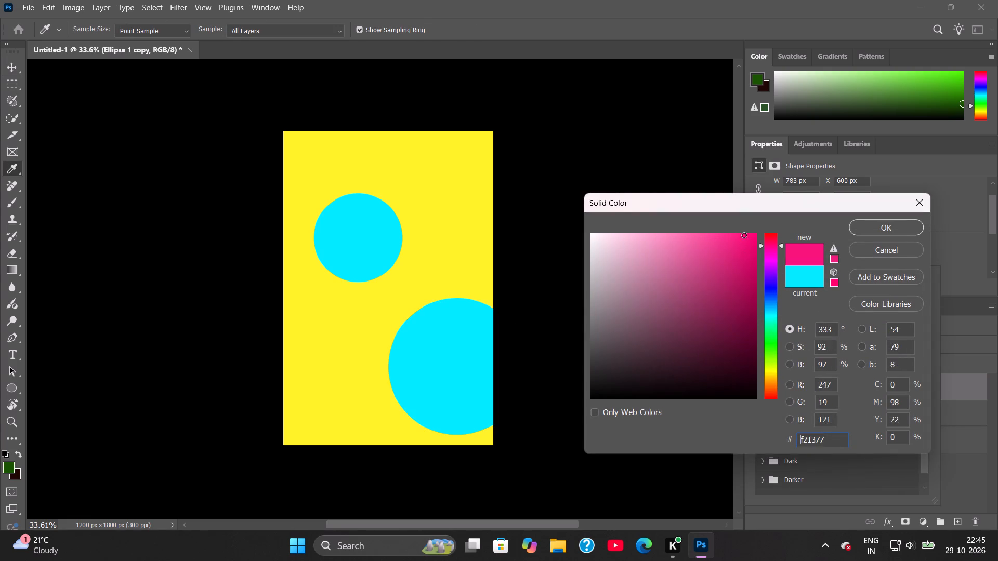
pyautogui.moveTo(744, 235); pyautogui.dragTo(724, 244)
pyautogui.click(889, 231)
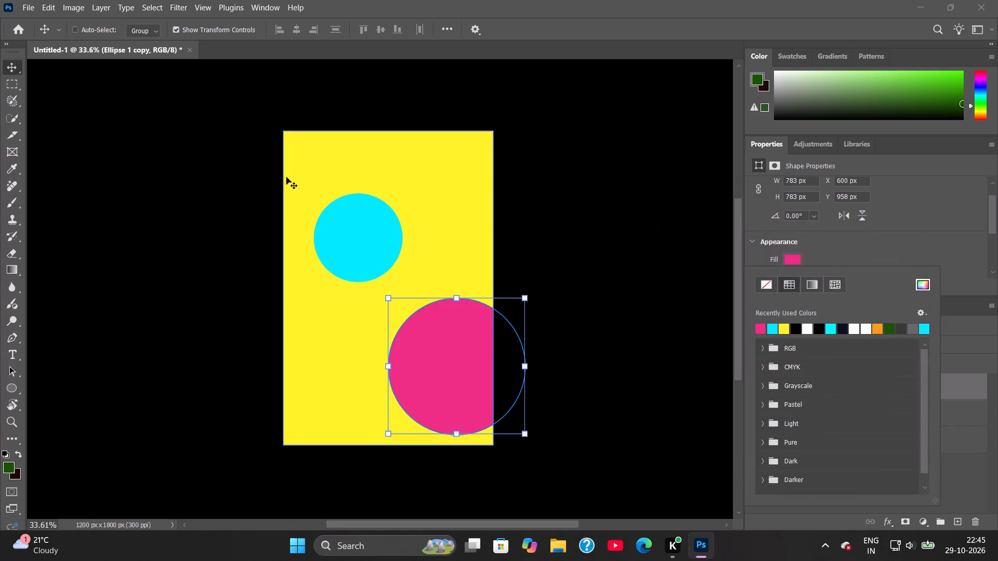
pyautogui.click(371, 233)
pyautogui.click(664, 226)
pyautogui.click(838, 468)
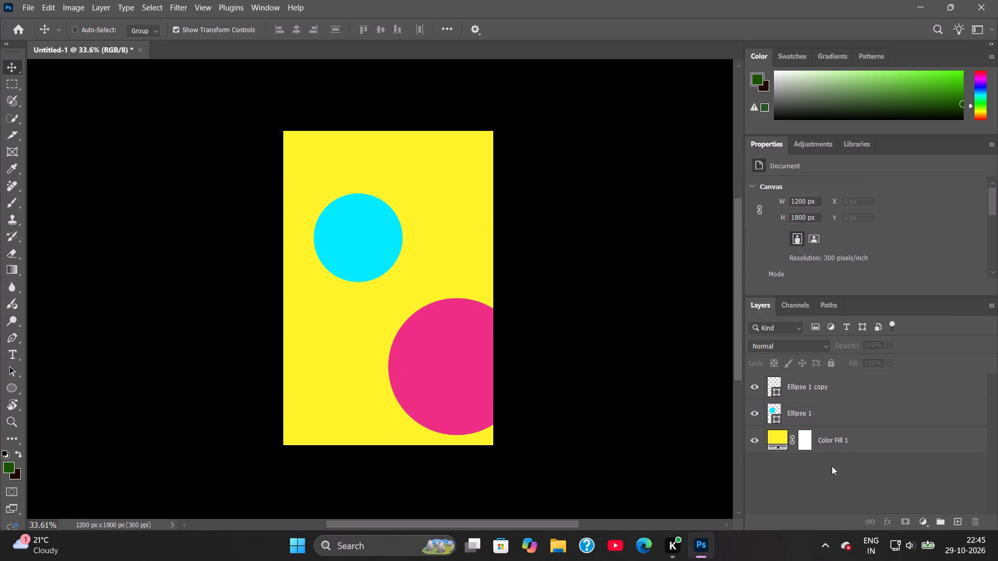
# Duplicate the pink circle onto the canvas's left edge, at about X -454 px and Y 764 px.
pyautogui.click(451, 383)
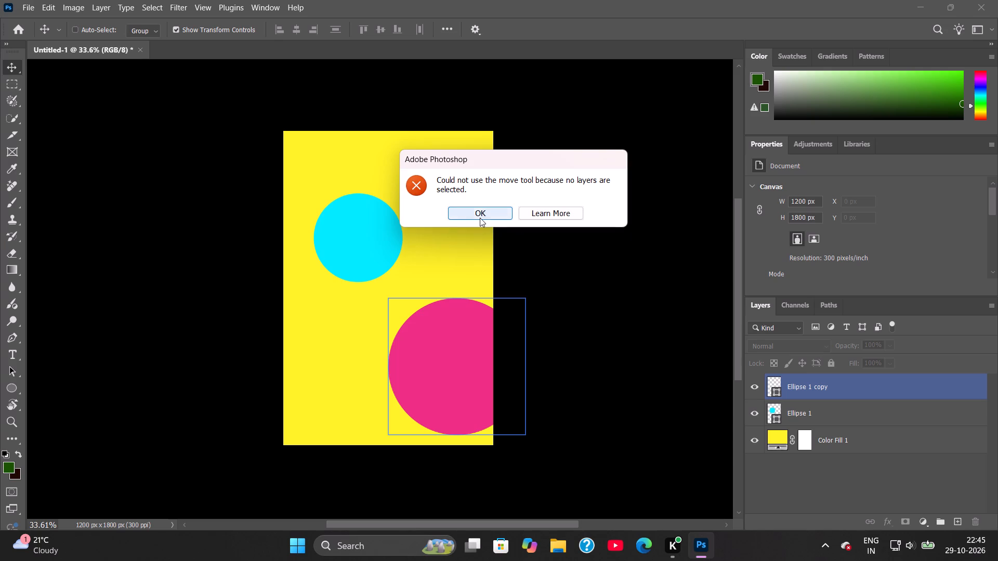
pyautogui.click(480, 218)
pyautogui.click(809, 381)
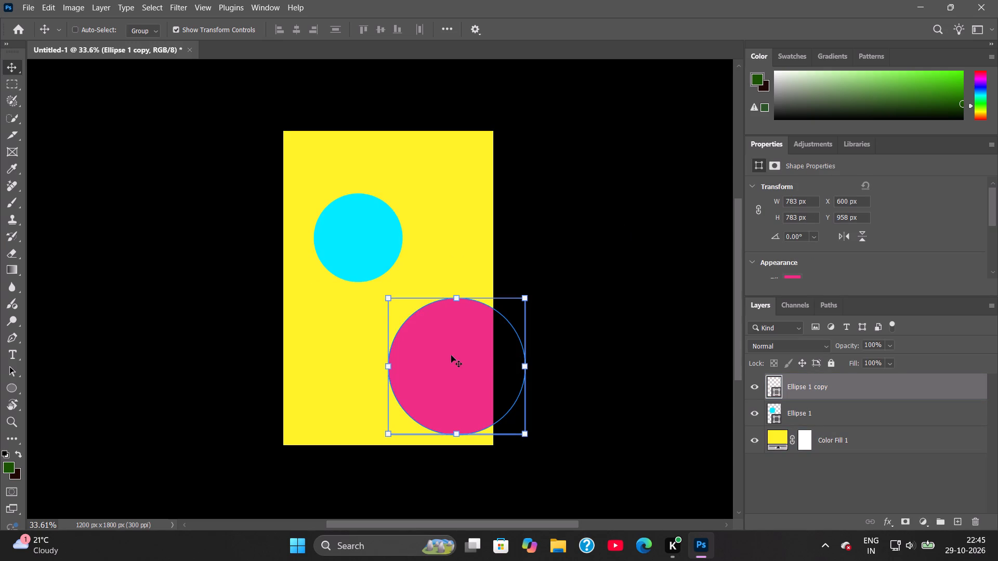
pyautogui.keyDown('alt'); pyautogui.moveTo(448, 357); pyautogui.dragTo(264, 324); pyautogui.keyUp('alt')
# Move the cyan circle up so it overlaps the canvas's top edge, at about X 329 px and Y -104 px.
pyautogui.click(816, 444)
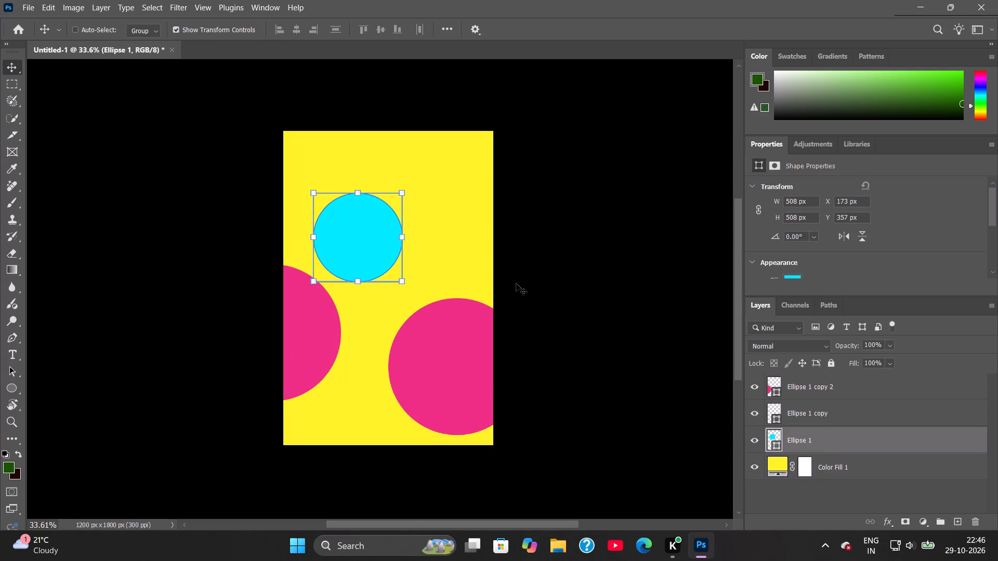
pyautogui.moveTo(360, 219); pyautogui.dragTo(387, 139)
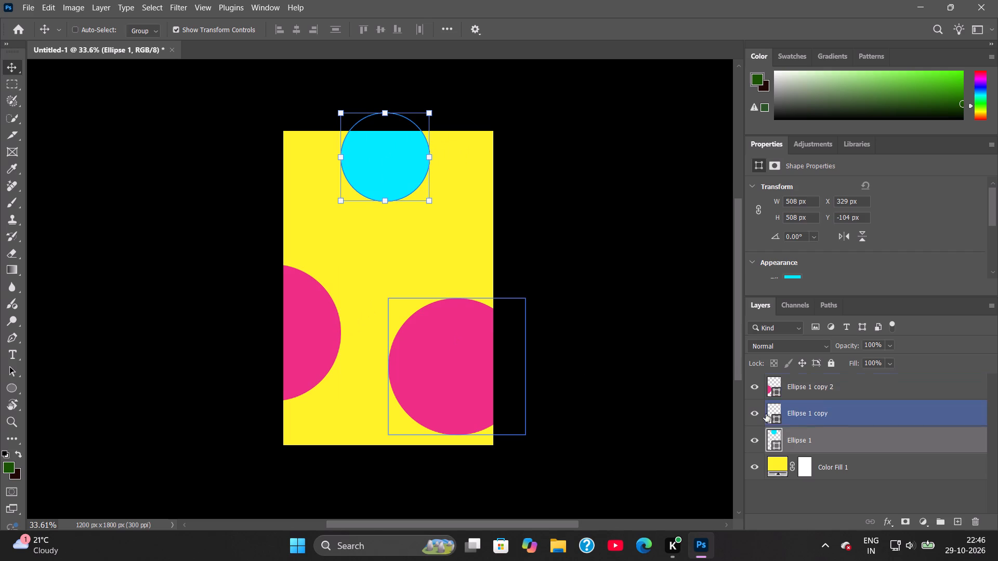
# Move the left pink circle further onto the canvas, to about X -252 px and Y 607 px.
pyautogui.click(822, 385)
pyautogui.moveTo(322, 343); pyautogui.dragTo(356, 317)
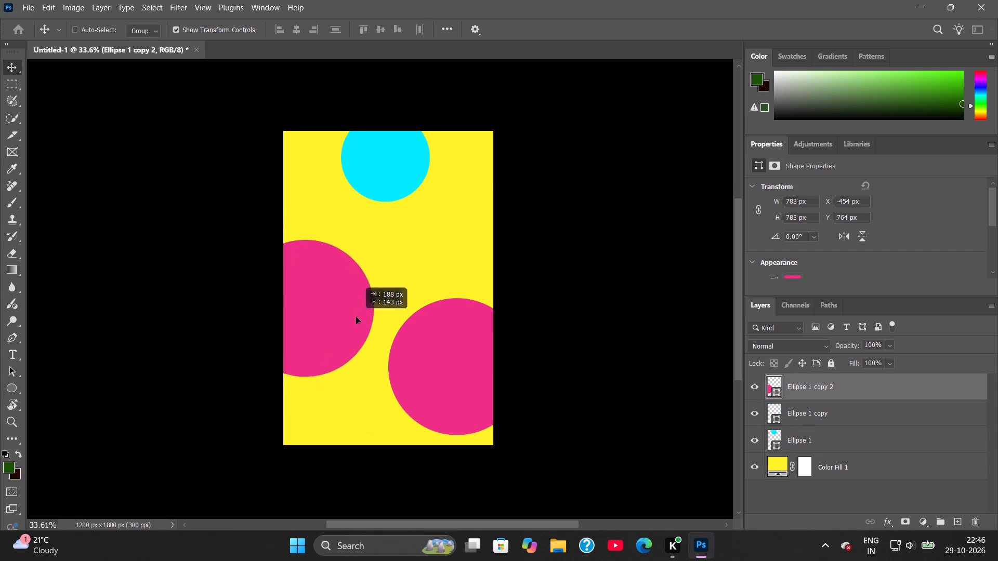
pyautogui.moveTo(356, 317); pyautogui.dragTo(357, 316)
# Change the left pink circle's fill to a custom bright green and deselect all layers.
pyautogui.scroll(-2, 826, 268)
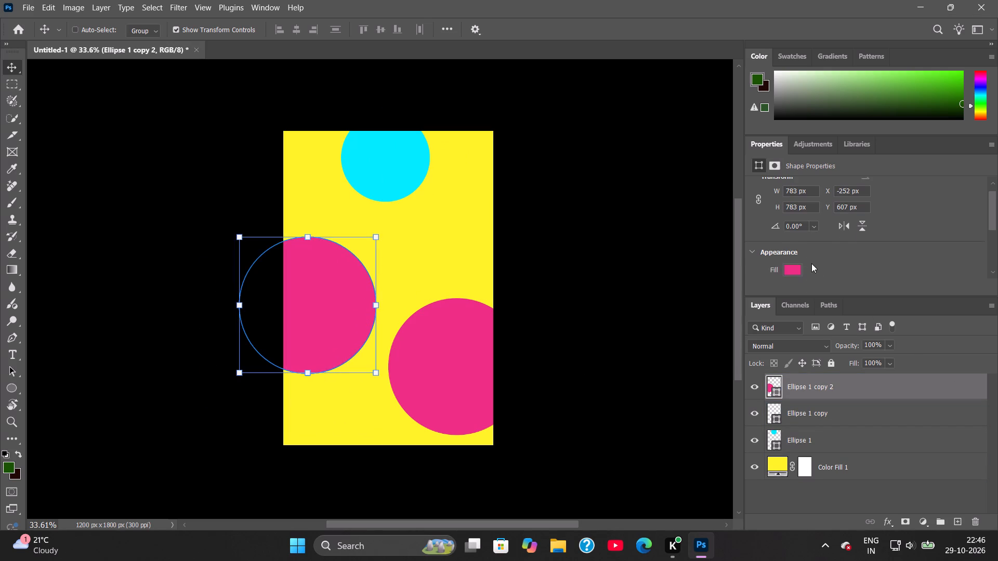
pyautogui.click(792, 258)
pyautogui.click(915, 284)
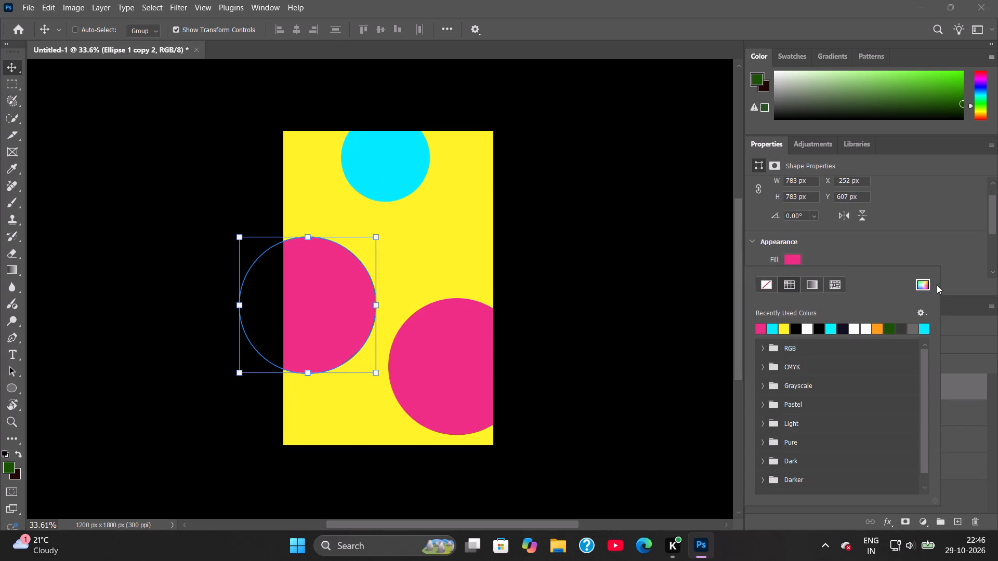
pyautogui.click(916, 286)
pyautogui.click(769, 344)
pyautogui.moveTo(708, 296); pyautogui.dragTo(710, 282)
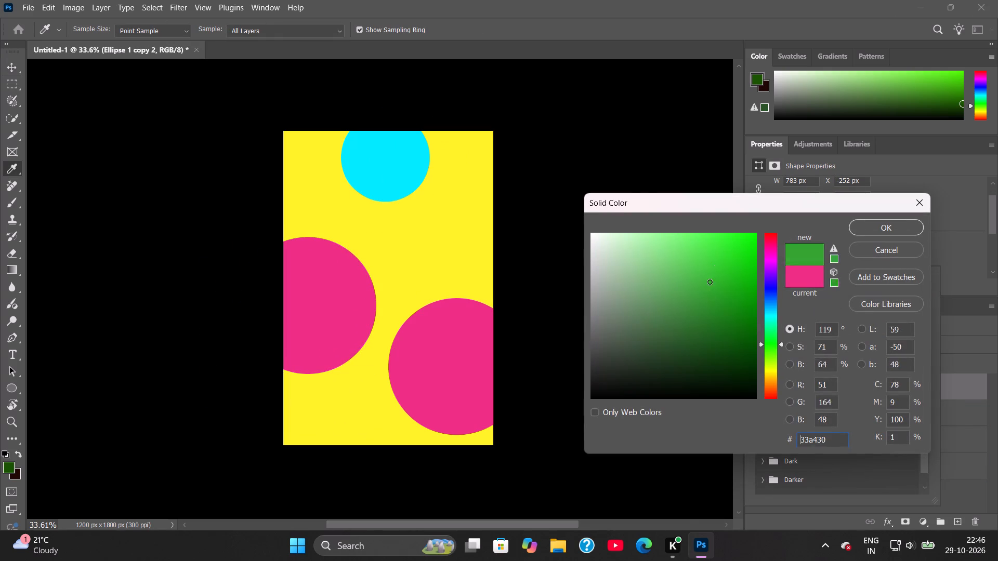
pyautogui.moveTo(710, 282); pyautogui.dragTo(744, 227)
pyautogui.click(891, 226)
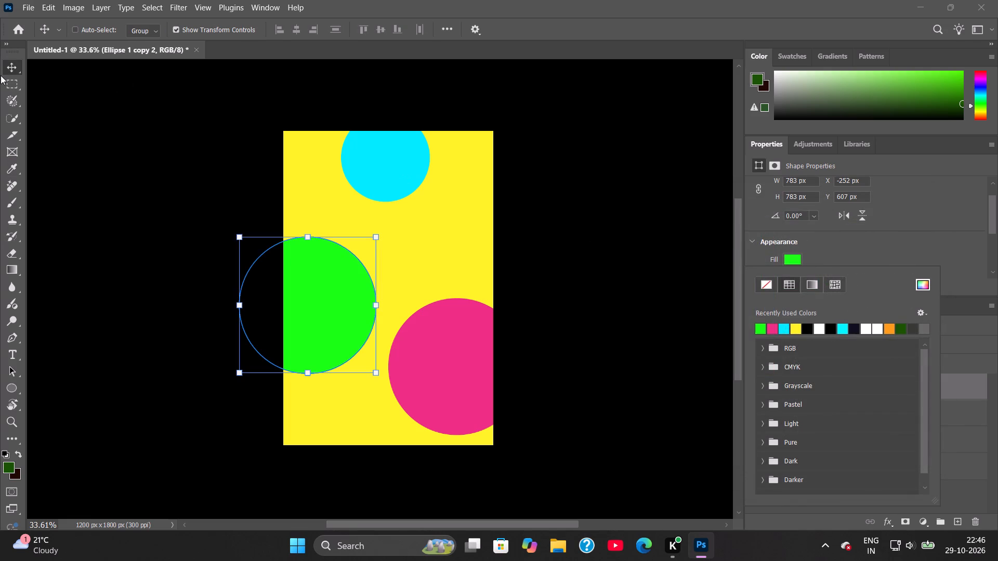
pyautogui.click(113, 115)
pyautogui.click(851, 501)
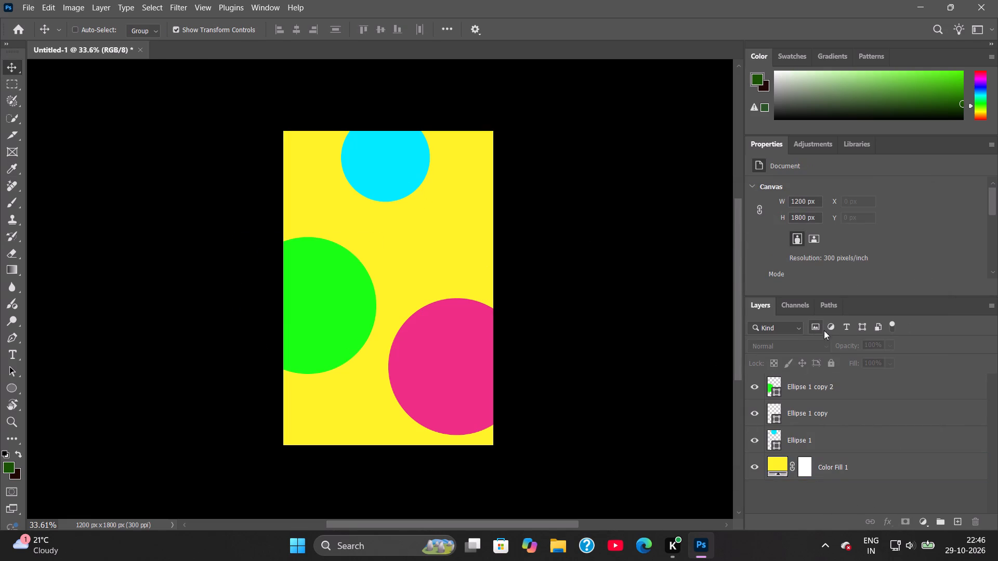
# Duplicate the cyan circle onto the canvas's right edge, at about X 738 px and Y 353 px.
pyautogui.click(819, 385)
pyautogui.click(824, 450)
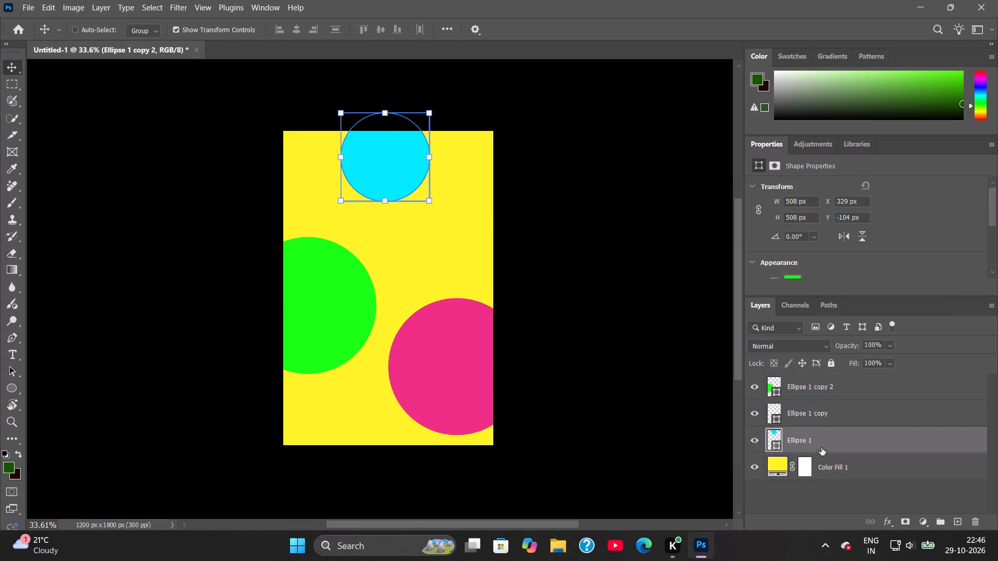
pyautogui.keyDown('alt'); pyautogui.moveTo(362, 180); pyautogui.dragTo(439, 258); pyautogui.keyUp('alt')
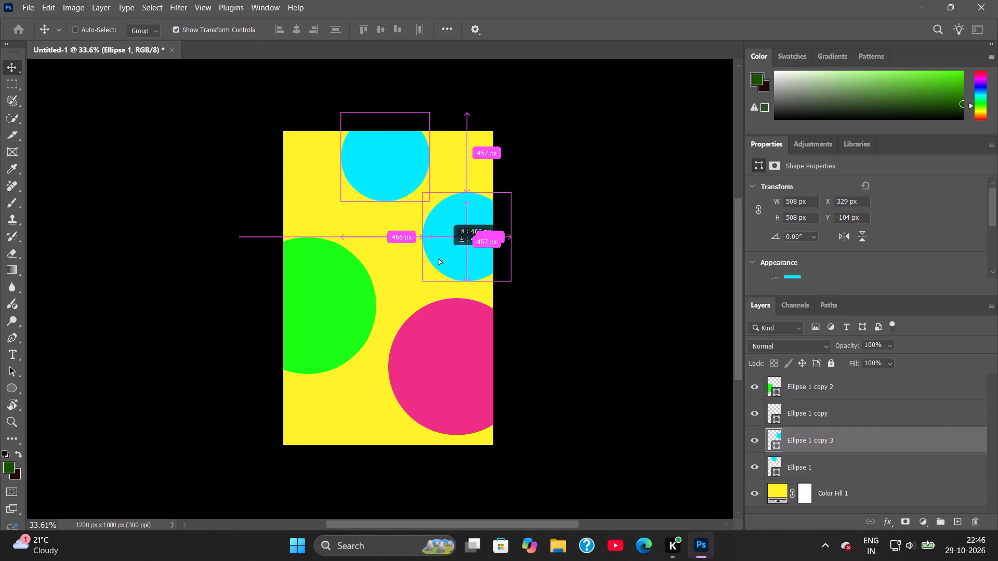
pyautogui.keyDown('alt'); pyautogui.moveTo(439, 258); pyautogui.dragTo(437, 259); pyautogui.keyUp('alt')
# Enlarge the duplicated cyan circle to about 609 px in diameter and move it to about X 774 px and Y 237 px.
pyautogui.keyDown('shift'); pyautogui.moveTo(504, 282); pyautogui.dragTo(510, 285); pyautogui.keyUp('shift')
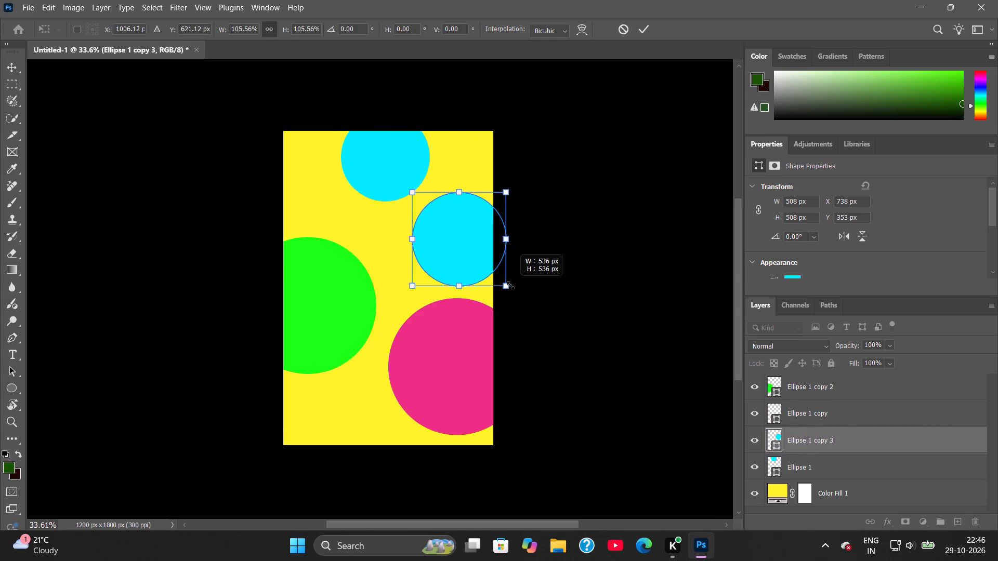
pyautogui.keyDown('shift'); pyautogui.moveTo(510, 285); pyautogui.dragTo(526, 295); pyautogui.keyUp('shift')
pyautogui.moveTo(462, 256); pyautogui.dragTo(464, 236)
pyautogui.click(648, 32)
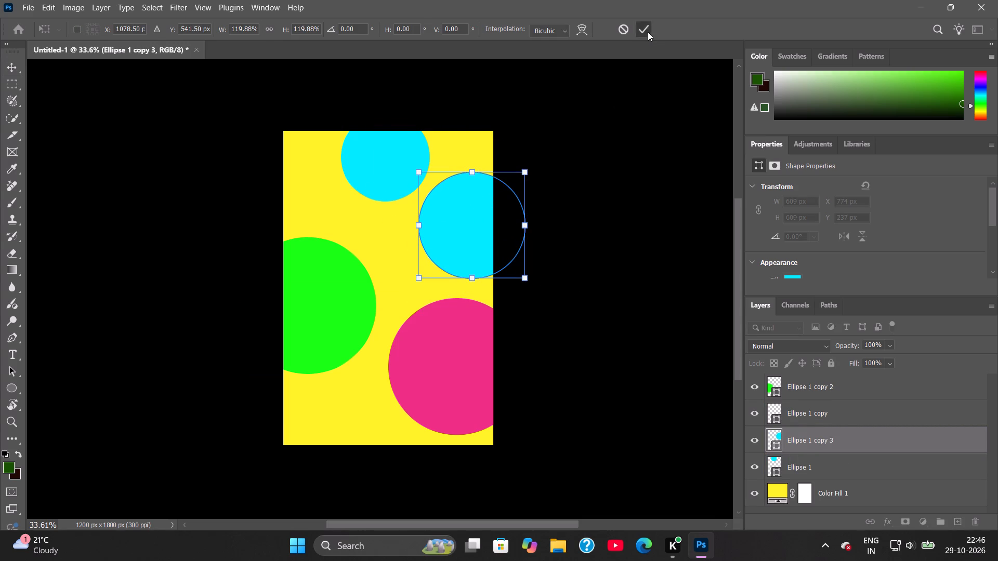
# Change the larger cyan circle's fill to a custom bright red and deselect all layers.
pyautogui.scroll(-3, 888, 228)
pyautogui.click(787, 246)
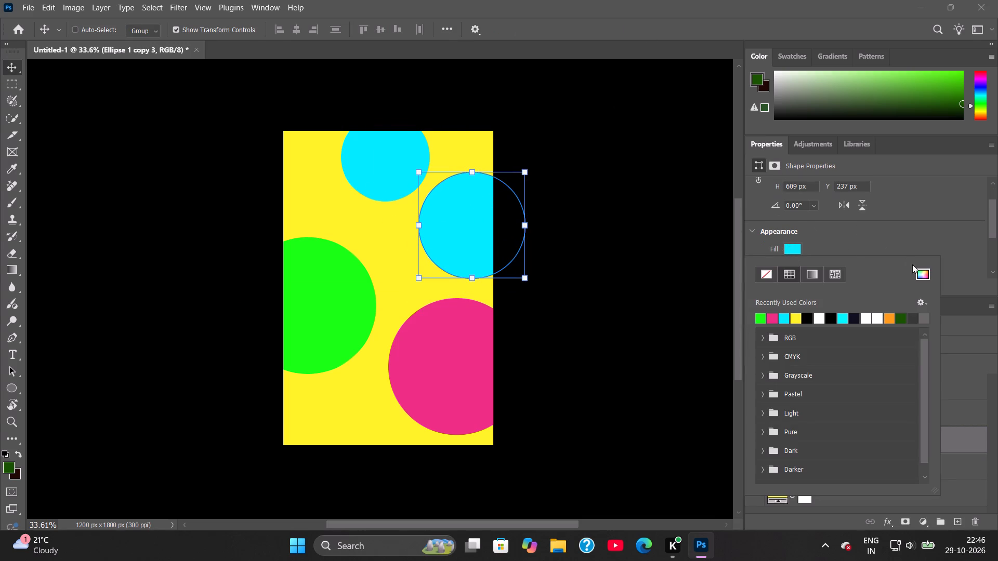
pyautogui.click(921, 277)
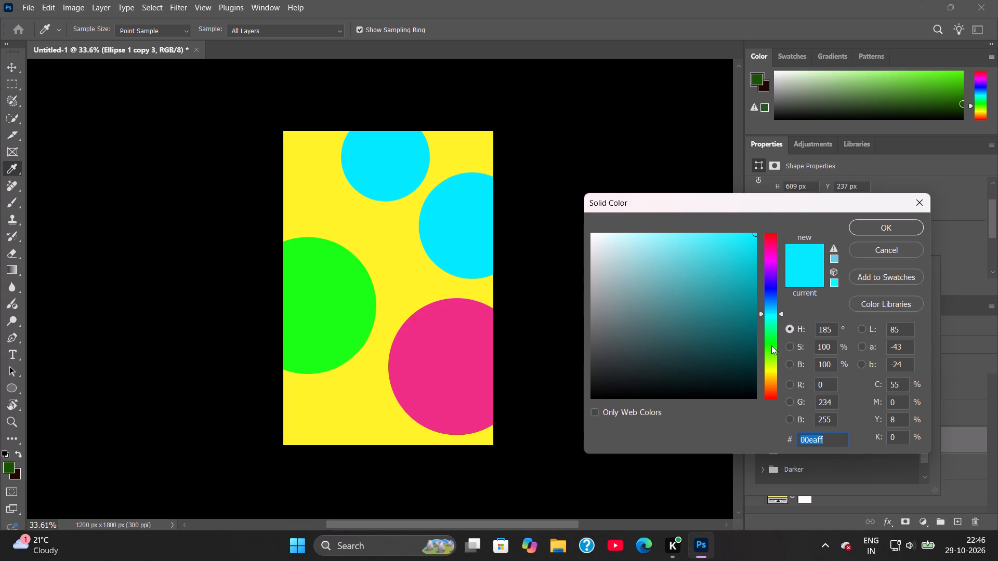
pyautogui.moveTo(768, 236); pyautogui.dragTo(780, 228)
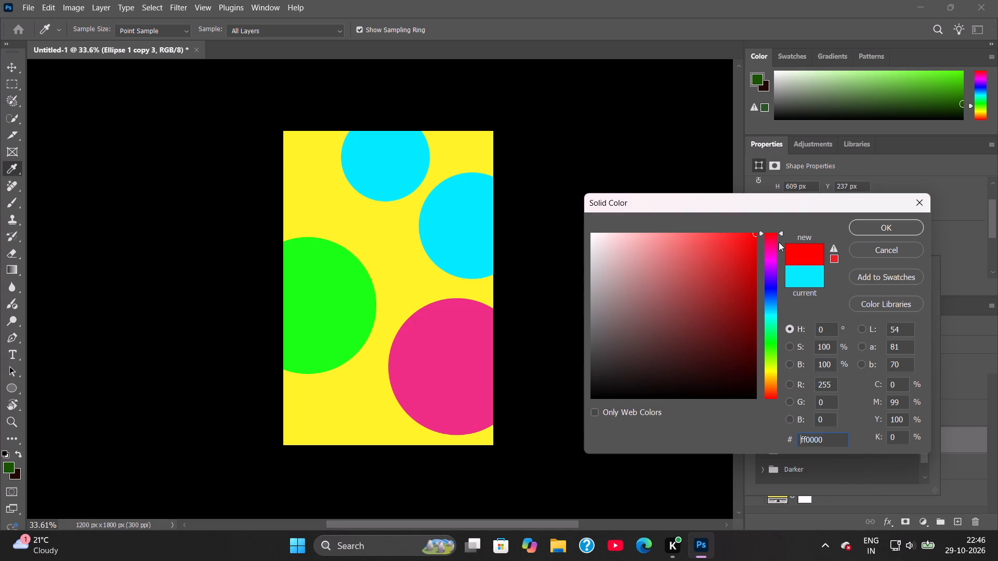
pyautogui.moveTo(747, 248); pyautogui.dragTo(742, 249)
pyautogui.click(734, 253)
pyautogui.click(726, 258)
pyautogui.click(709, 246)
pyautogui.click(700, 245)
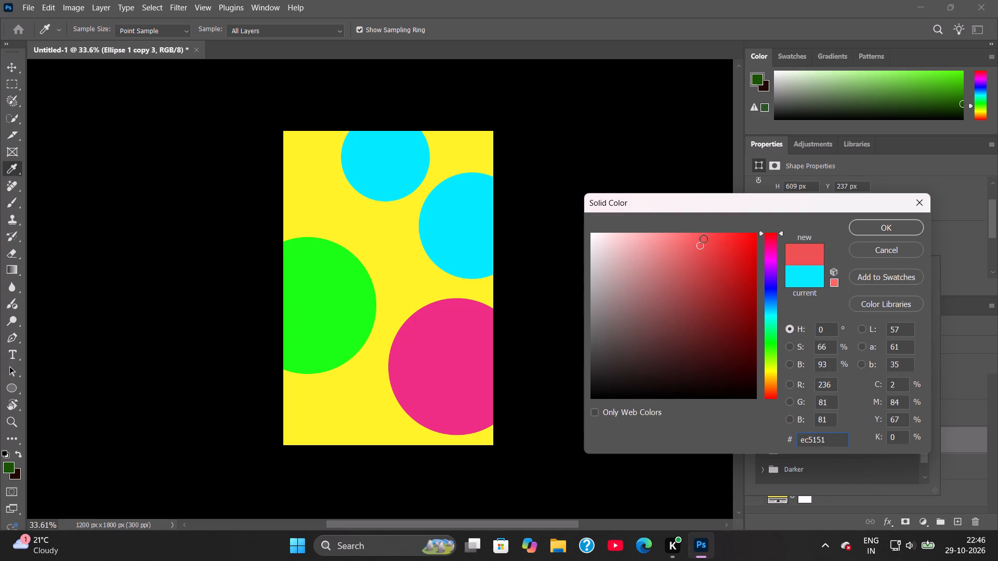
pyautogui.click(704, 235)
pyautogui.click(706, 259)
pyautogui.click(704, 265)
pyautogui.click(711, 243)
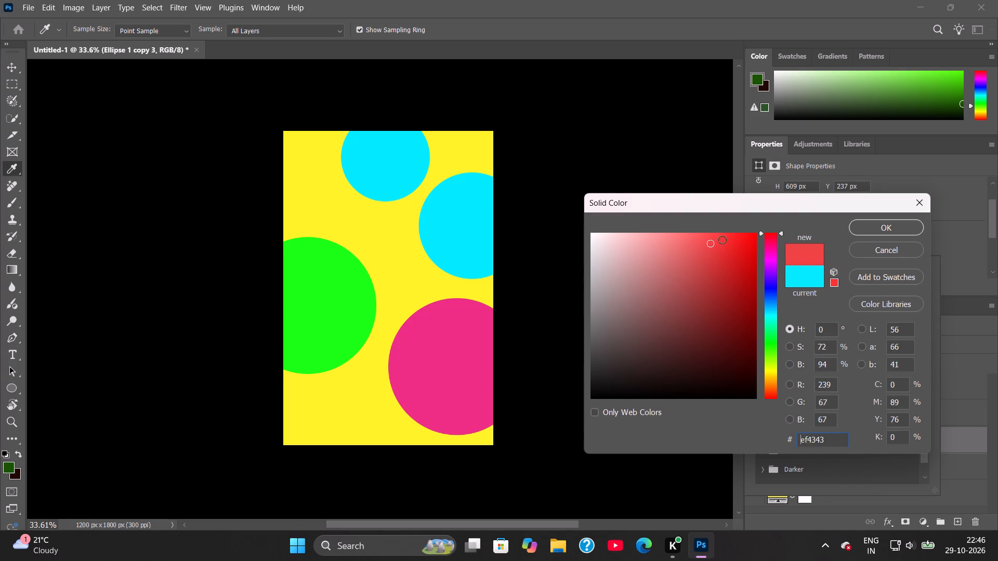
pyautogui.click(722, 239)
pyautogui.click(728, 238)
pyautogui.click(736, 233)
pyautogui.click(890, 233)
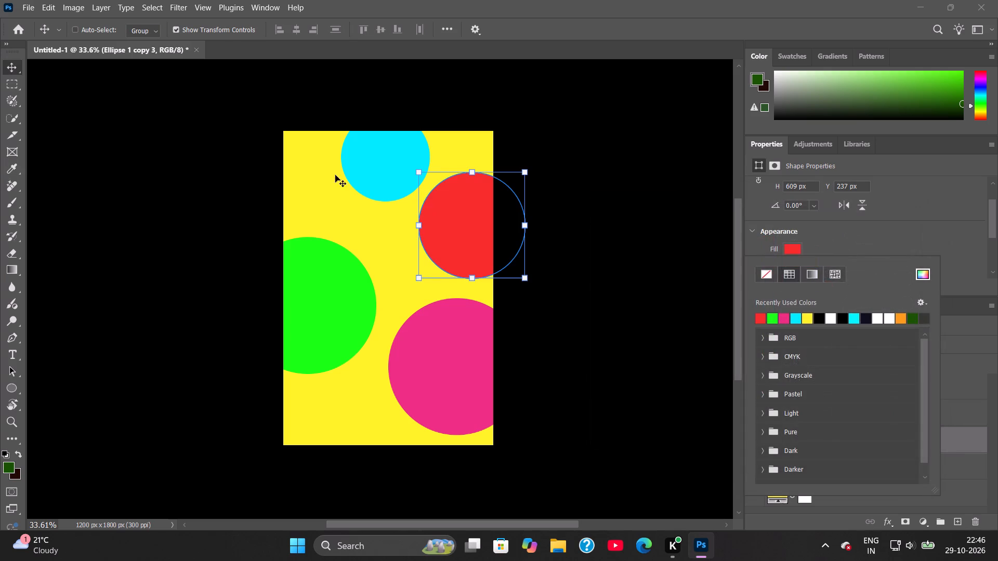
pyautogui.click(98, 143)
pyautogui.scroll(-4, 863, 448)
pyautogui.click(850, 512)
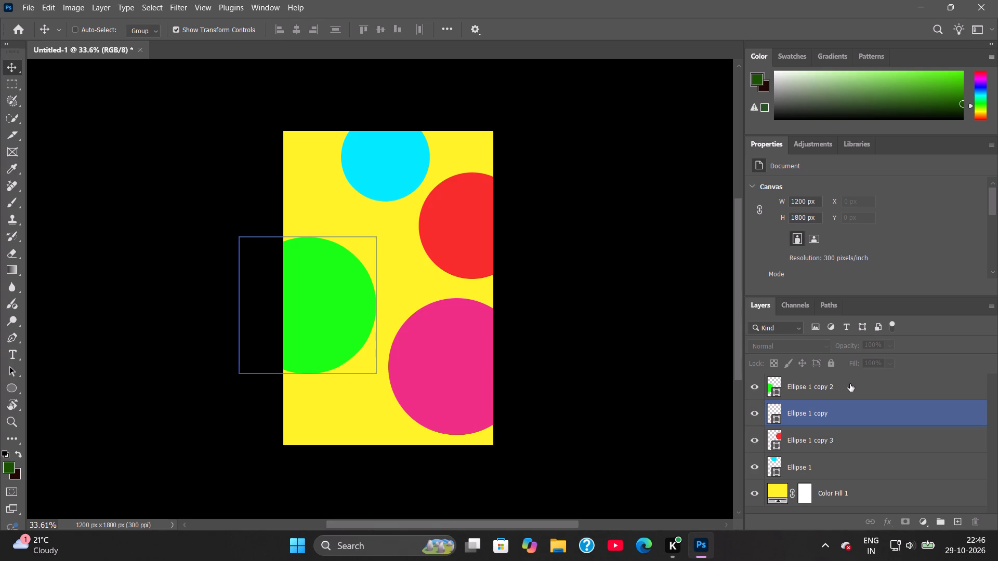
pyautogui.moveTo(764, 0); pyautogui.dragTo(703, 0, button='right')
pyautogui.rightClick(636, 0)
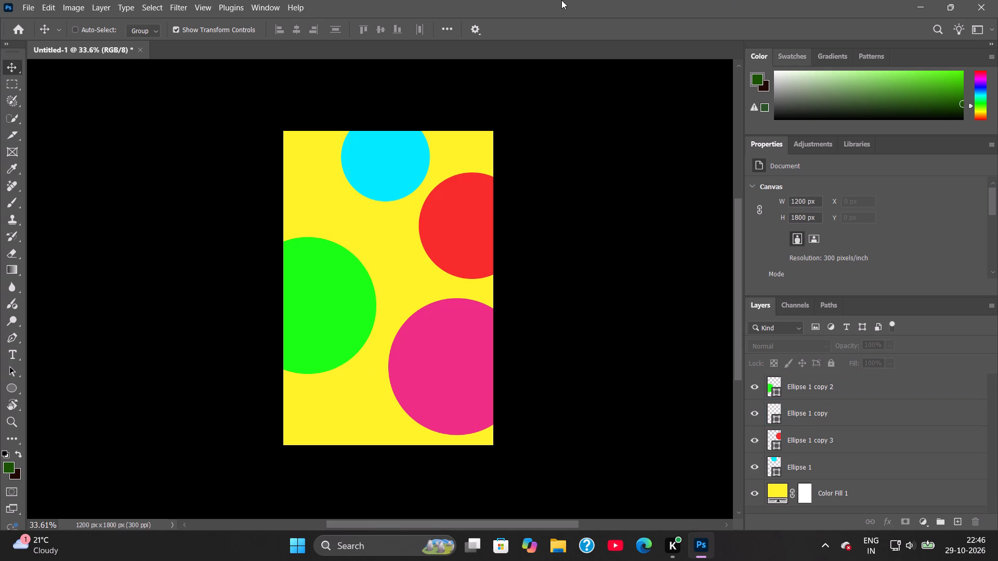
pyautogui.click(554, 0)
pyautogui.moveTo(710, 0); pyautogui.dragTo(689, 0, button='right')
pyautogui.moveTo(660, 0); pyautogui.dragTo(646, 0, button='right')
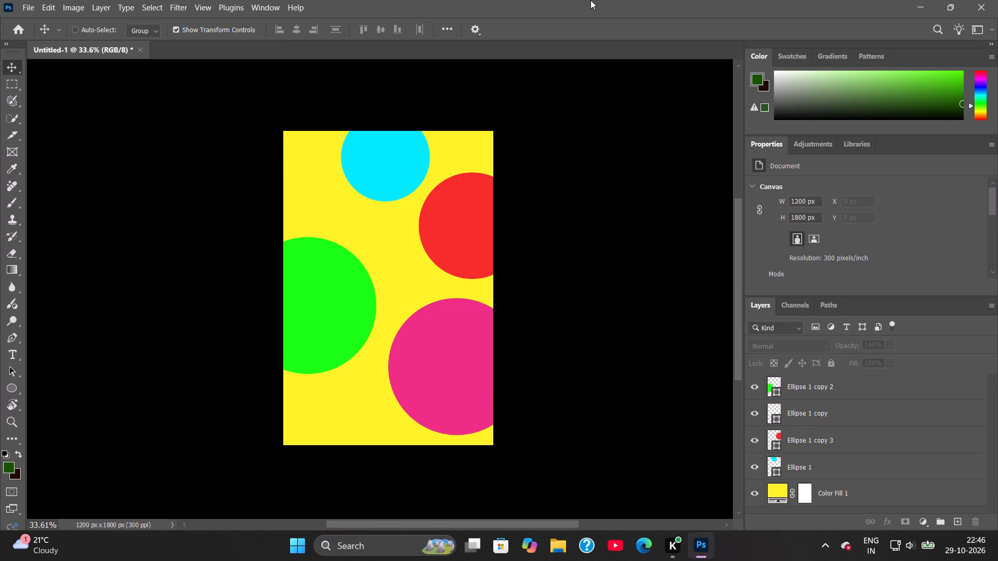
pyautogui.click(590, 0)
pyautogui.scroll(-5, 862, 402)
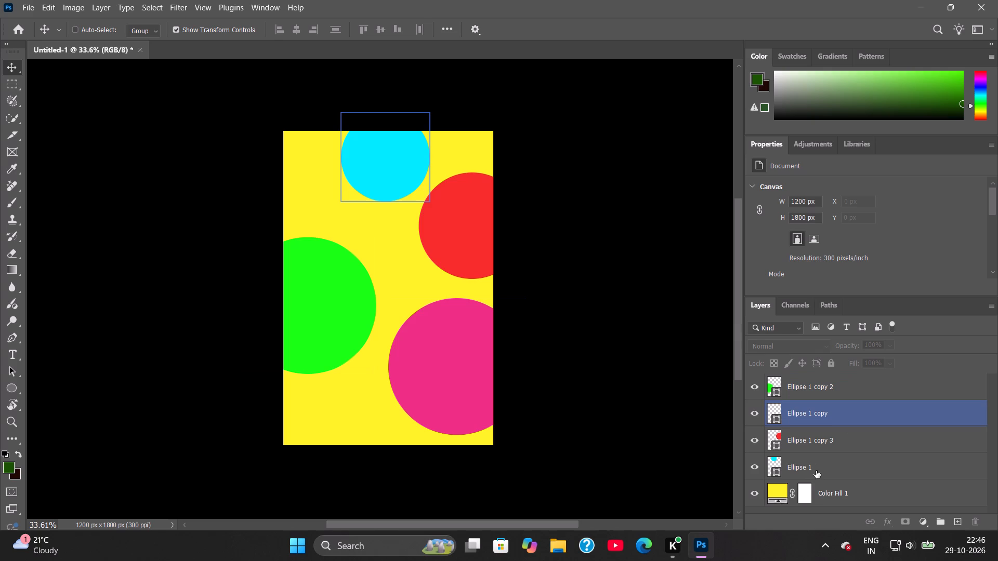
# Convert the red circle to a smart object and apply a Gaussian Blur with a radius of 89.9 pixels.
pyautogui.click(817, 440)
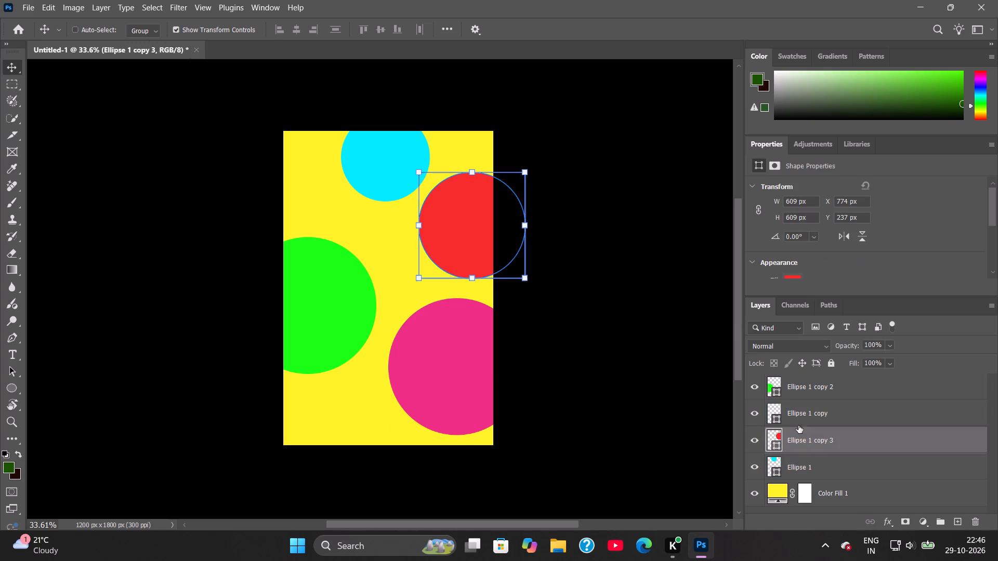
pyautogui.click(181, 1)
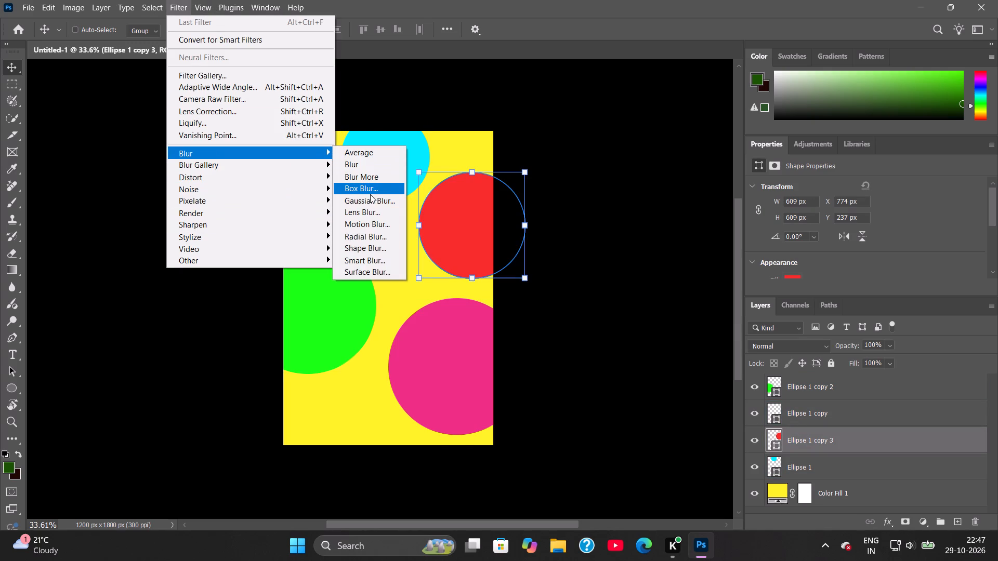
pyautogui.click(371, 195)
pyautogui.click(527, 217)
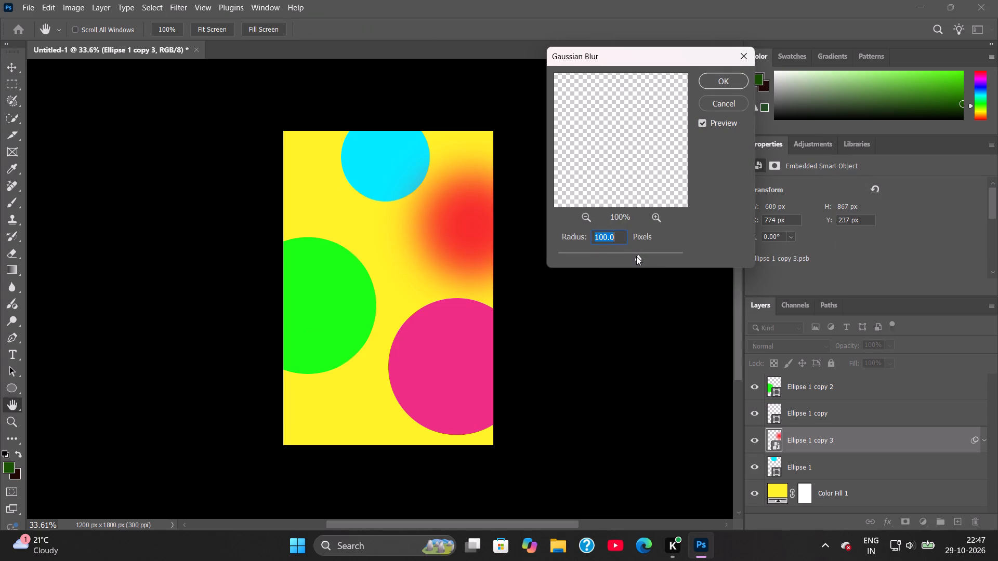
pyautogui.moveTo(636, 256); pyautogui.dragTo(706, 253)
pyautogui.click(632, 252)
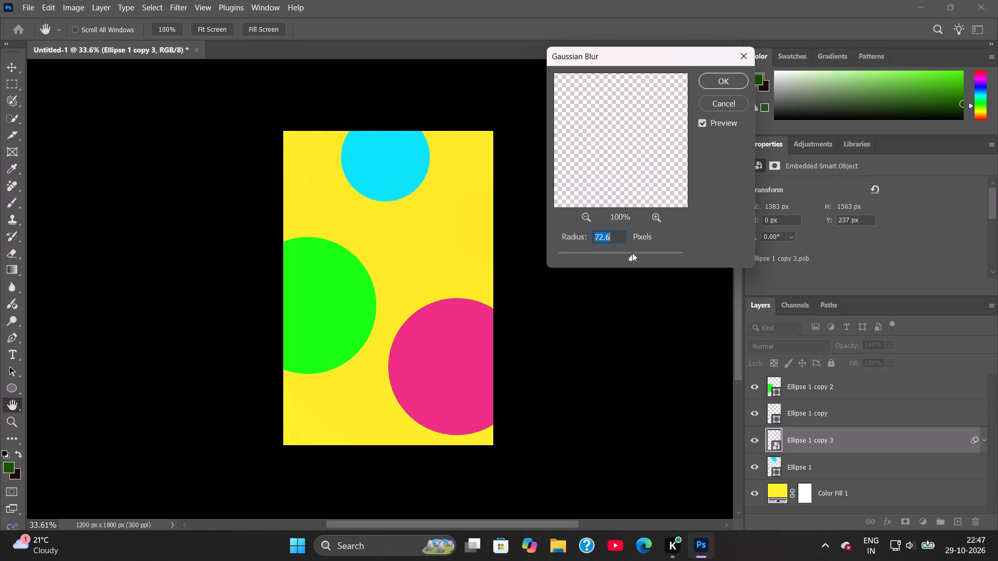
pyautogui.click(615, 251)
pyautogui.click(628, 251)
pyautogui.click(635, 251)
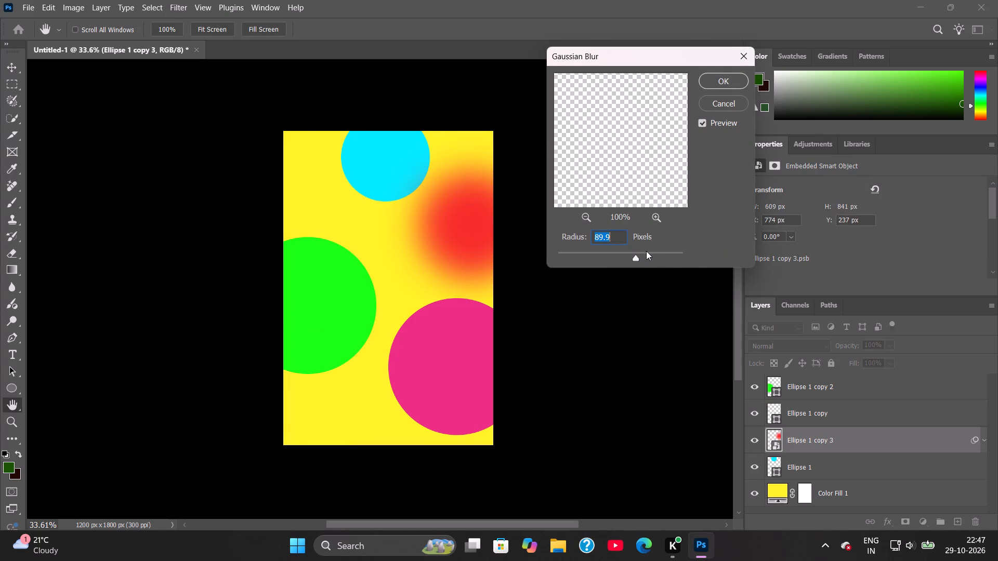
pyautogui.click(731, 78)
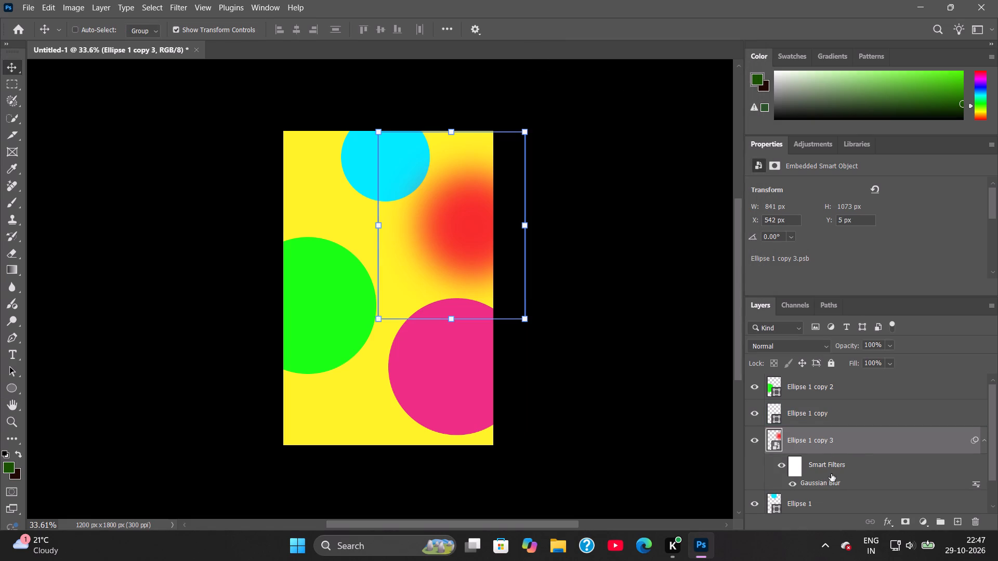
# Toggle the red circle's smart filters off and on to compare the blur, and collapse its filter list.
pyautogui.click(831, 474)
pyautogui.click(820, 485)
pyautogui.click(830, 468)
pyautogui.click(779, 462)
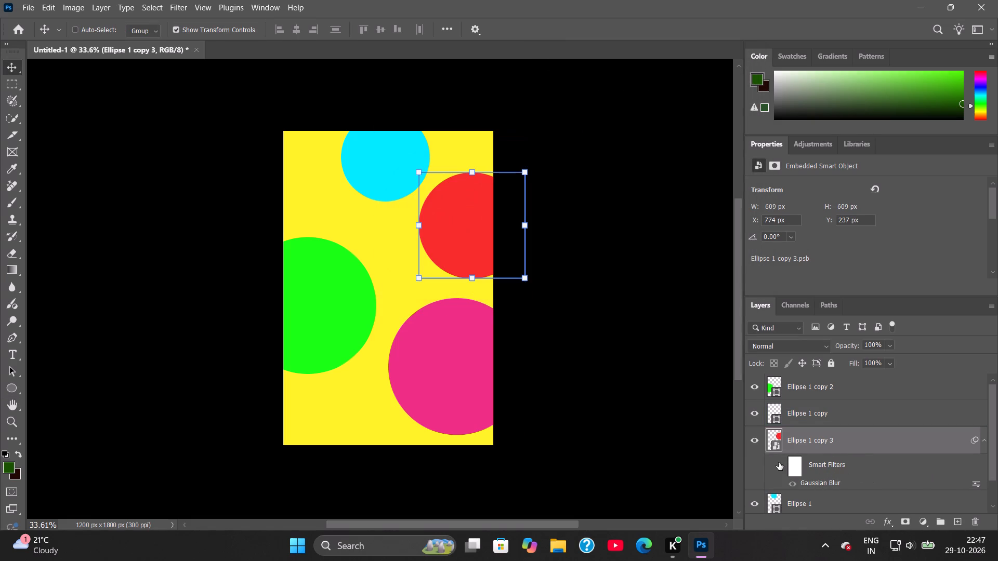
pyautogui.click(779, 462)
pyautogui.click(784, 462)
pyautogui.click(841, 411)
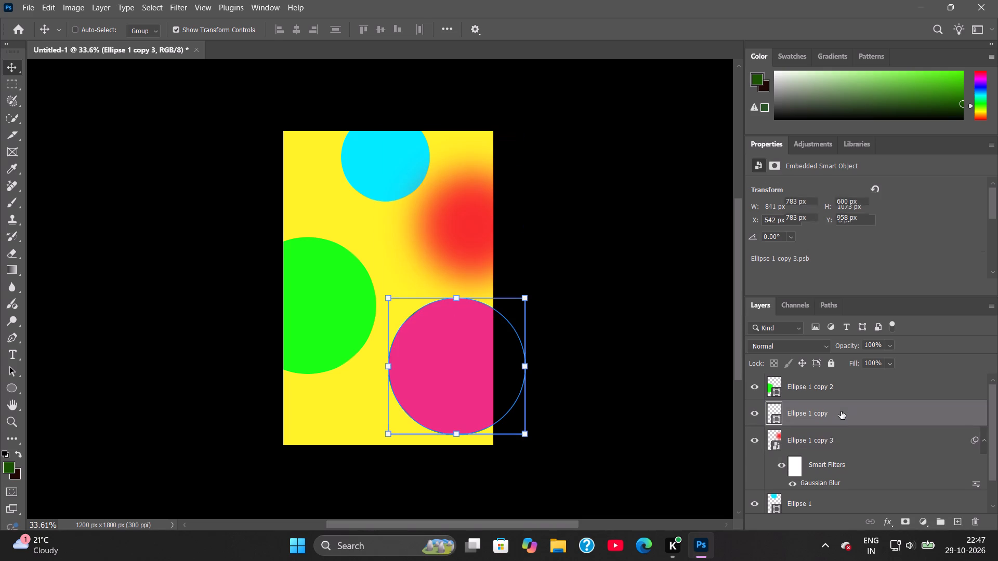
pyautogui.click(595, 306)
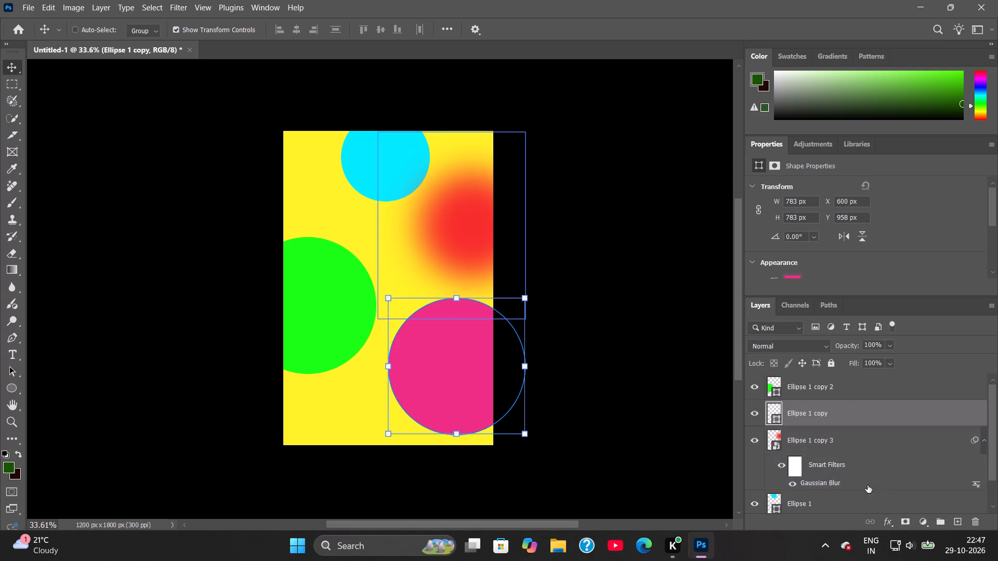
pyautogui.click(986, 445)
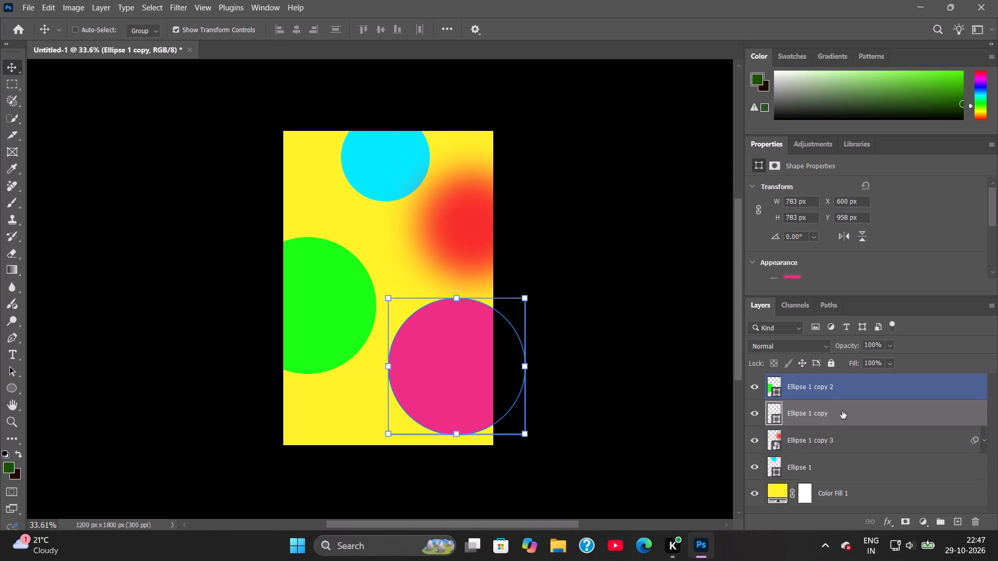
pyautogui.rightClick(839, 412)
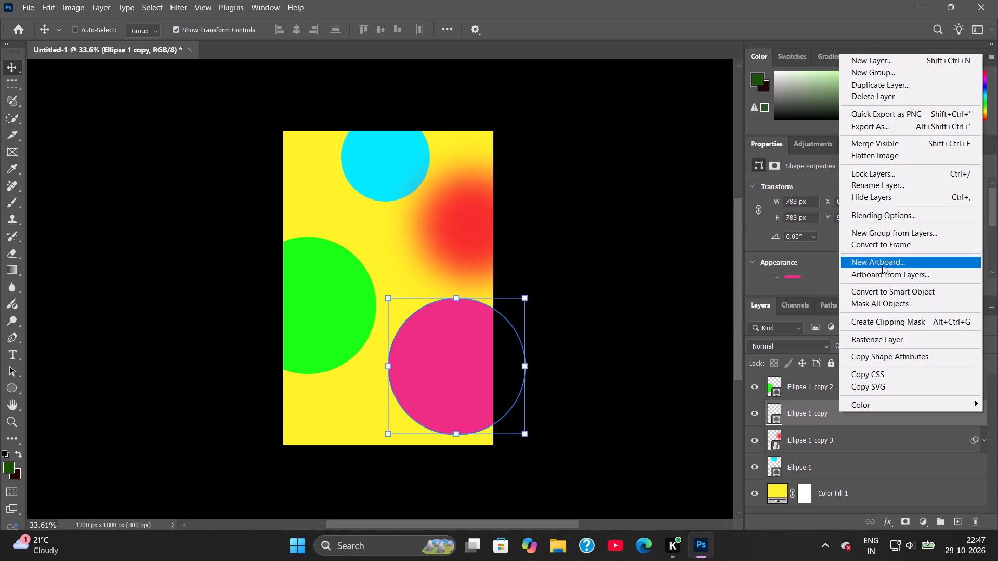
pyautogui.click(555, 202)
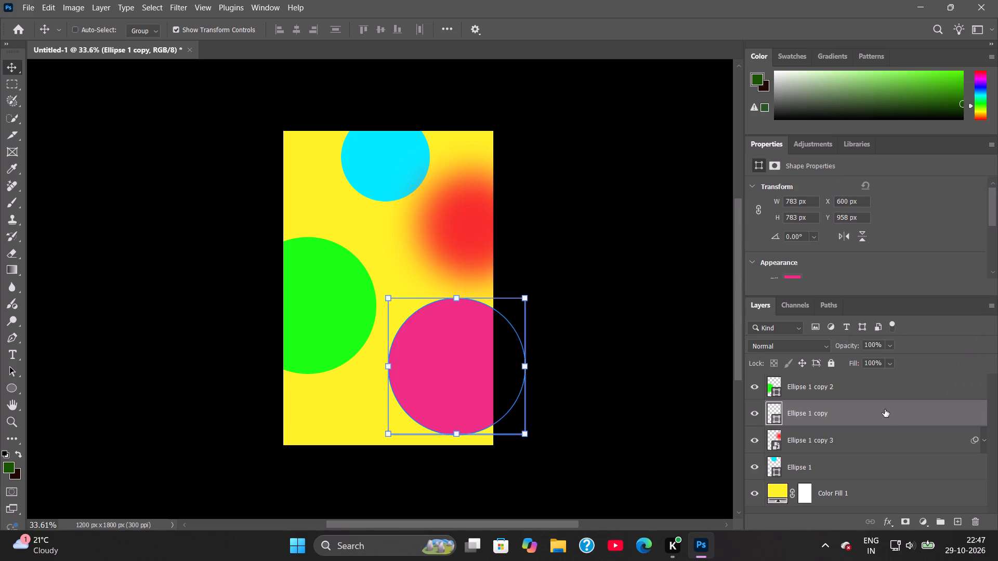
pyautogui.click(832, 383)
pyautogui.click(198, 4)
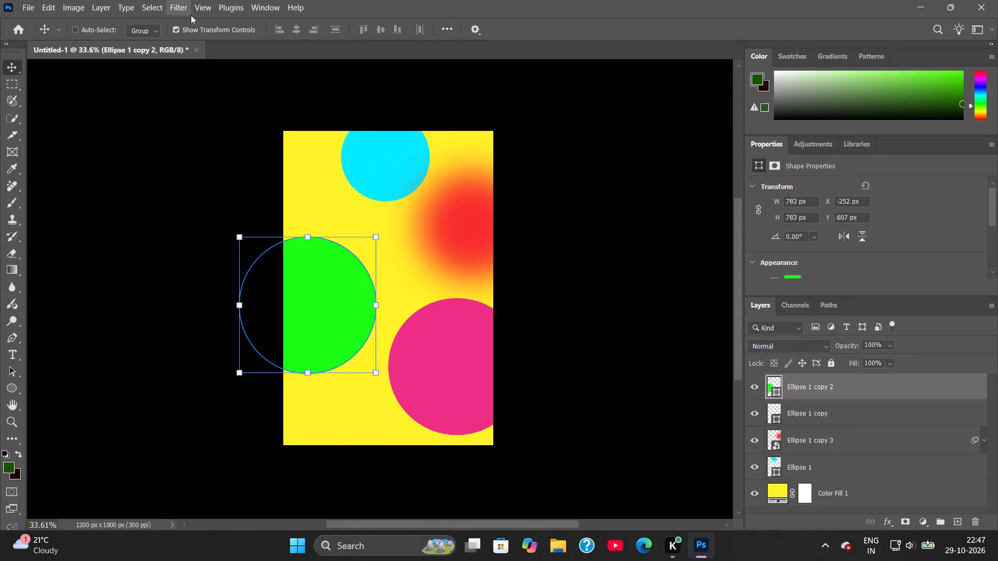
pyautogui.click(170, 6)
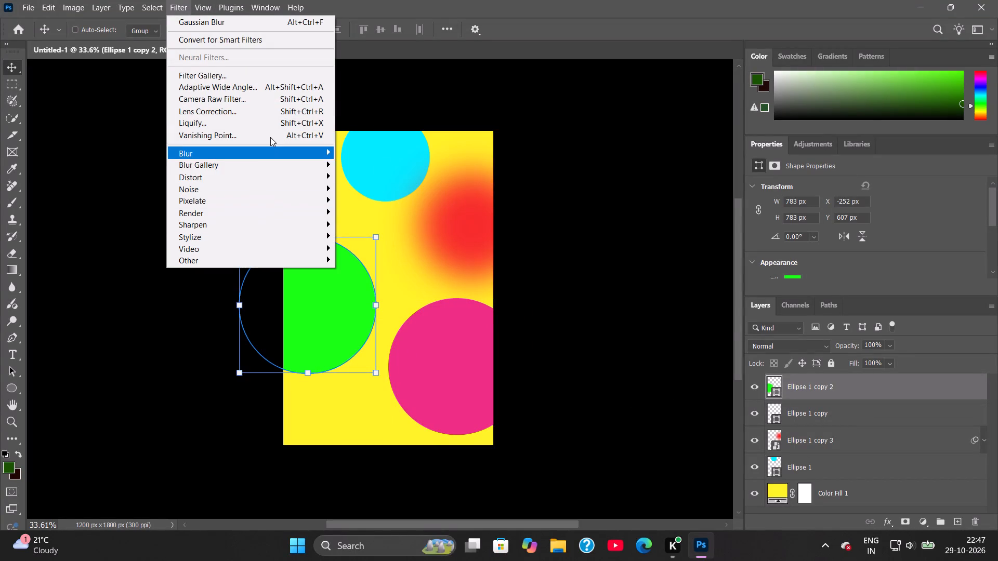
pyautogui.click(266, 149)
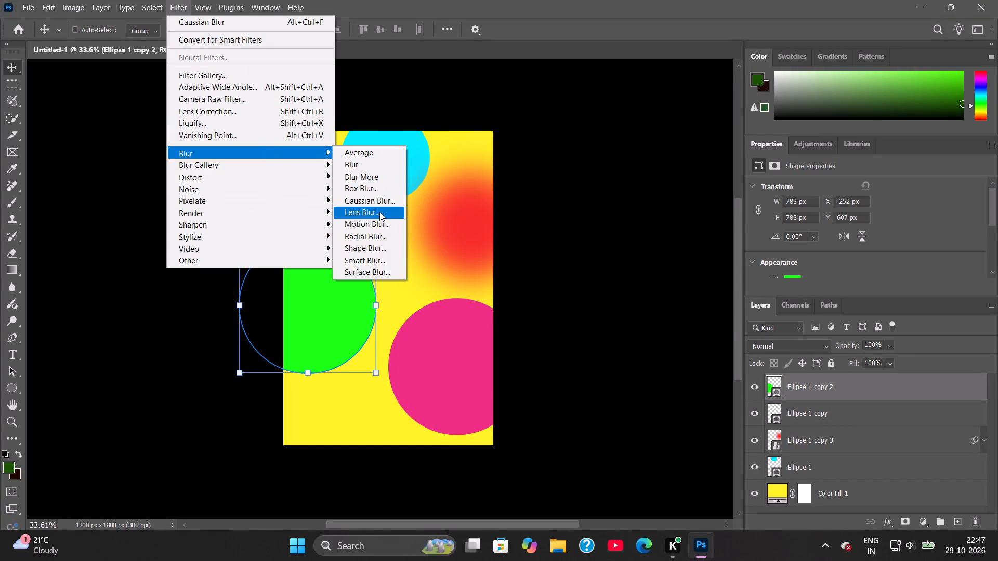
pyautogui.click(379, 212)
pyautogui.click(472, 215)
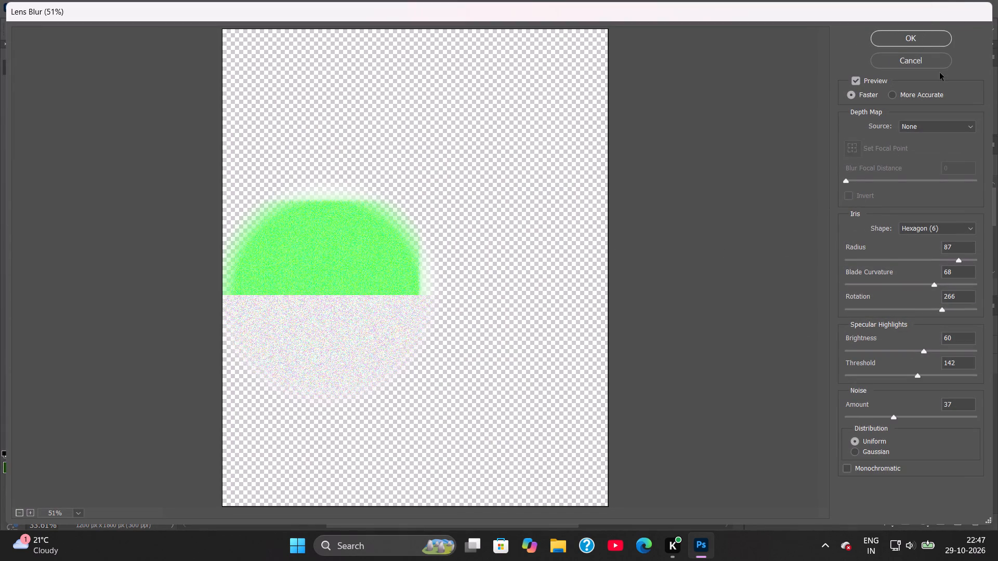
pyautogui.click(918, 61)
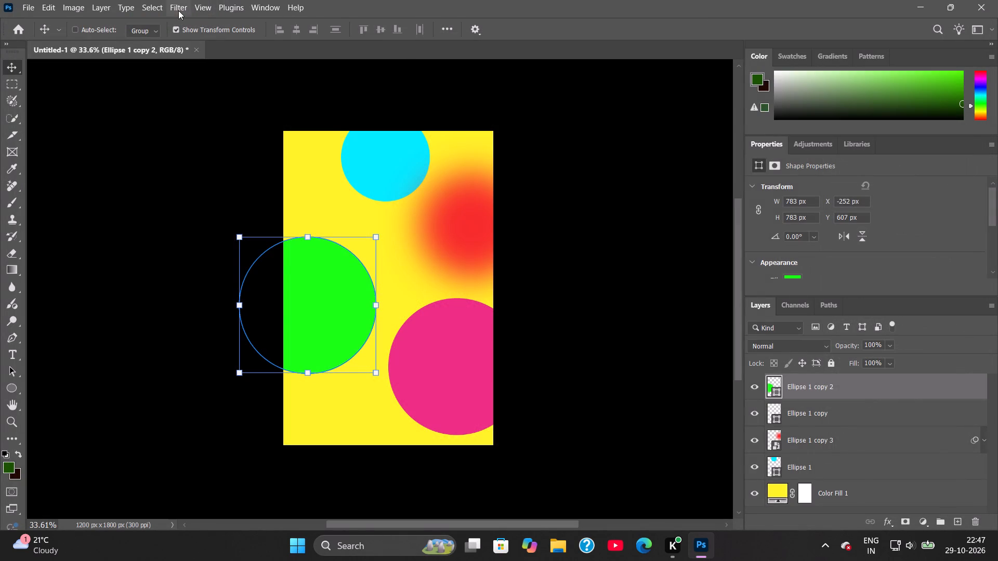
# Convert the green circle to a smart object and apply a Radial Blur with amount 42, Spin method and Good quality.
pyautogui.click(178, 10)
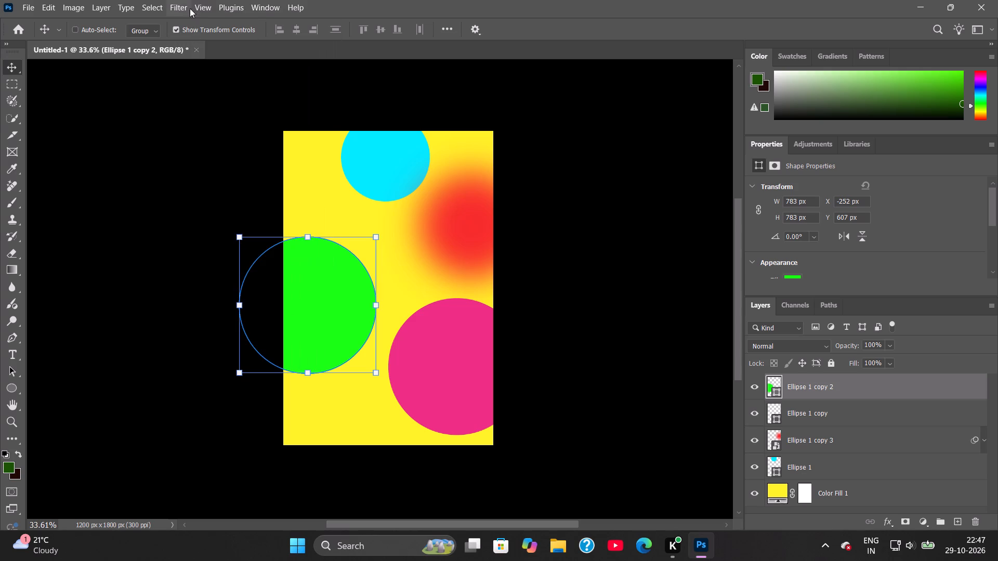
pyautogui.click(186, 4)
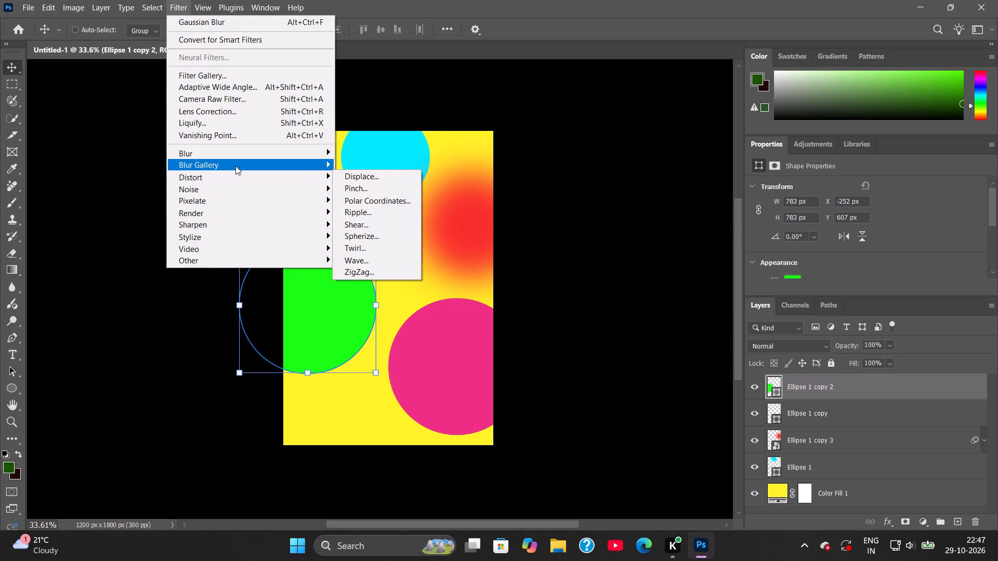
pyautogui.click(238, 155)
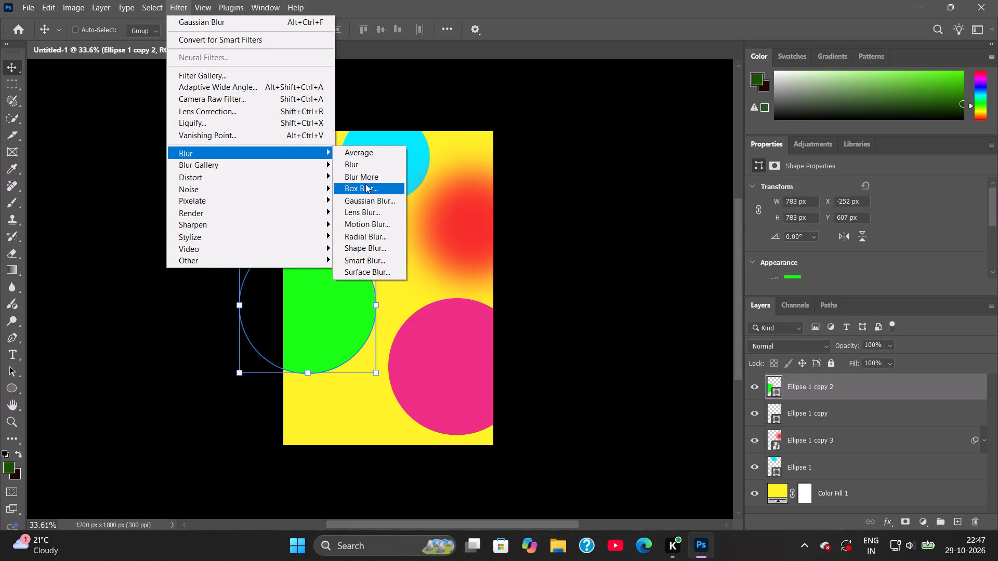
pyautogui.click(373, 236)
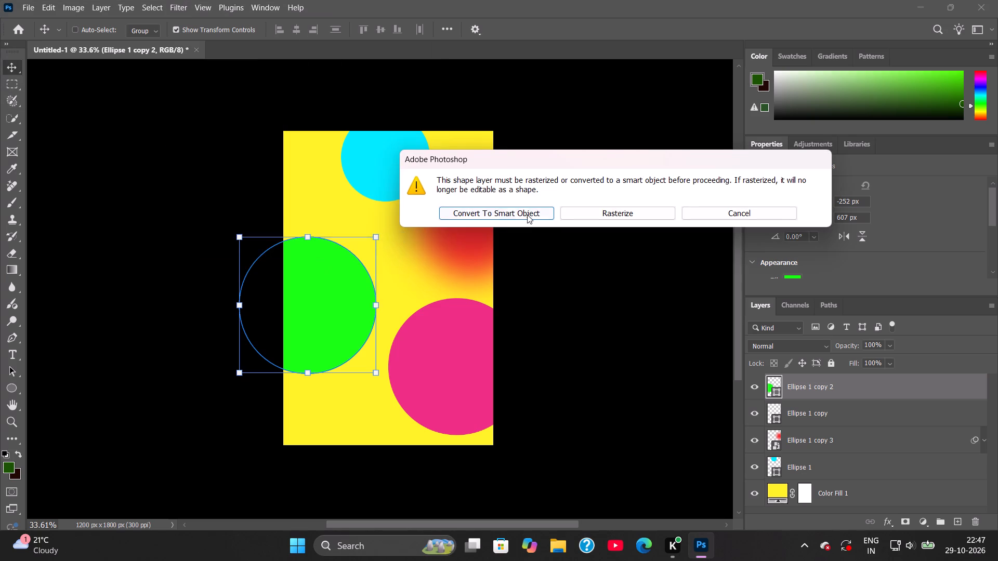
pyautogui.click(506, 207)
pyautogui.moveTo(505, 132); pyautogui.dragTo(553, 132)
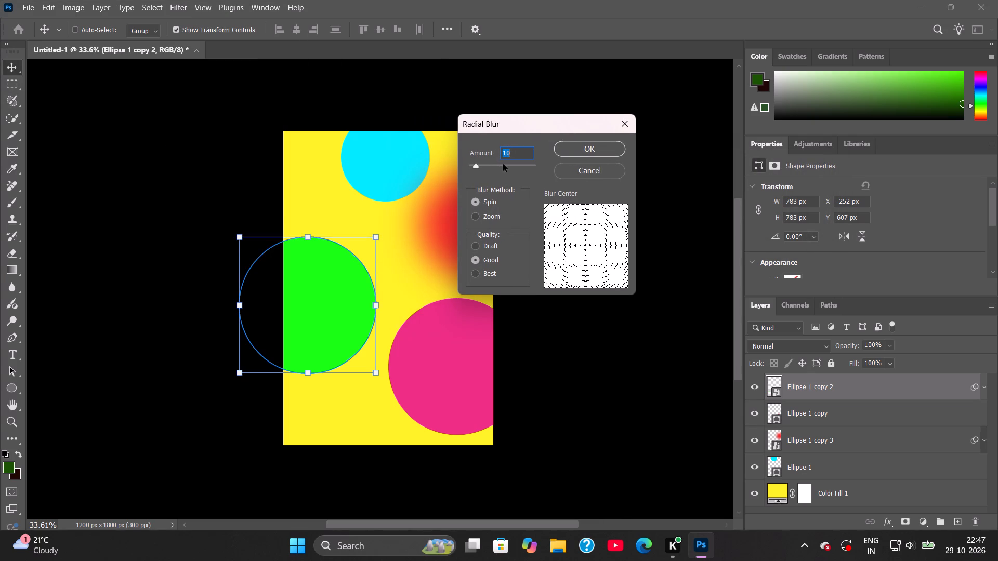
pyautogui.click(479, 166)
pyautogui.click(490, 166)
pyautogui.click(496, 166)
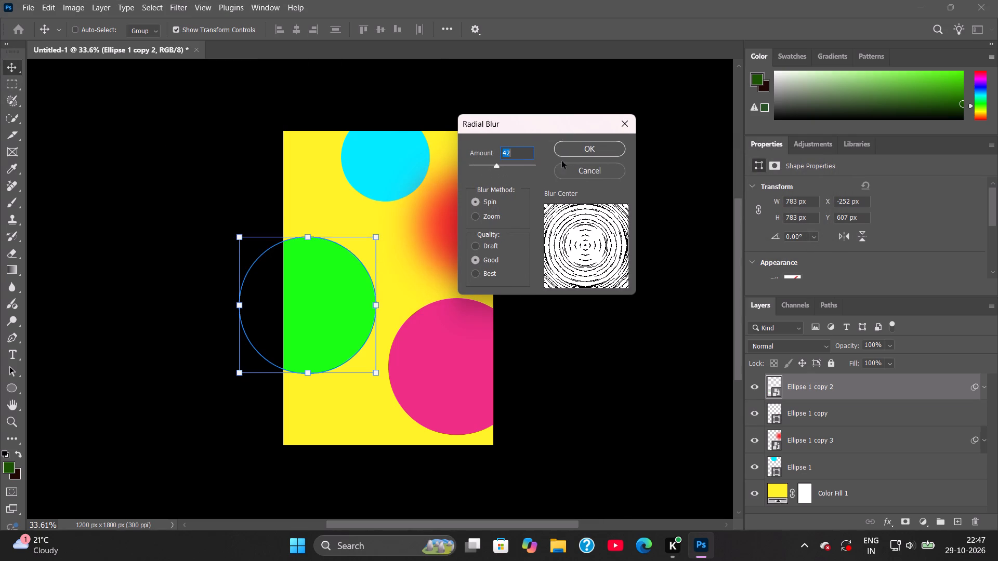
pyautogui.click(583, 155)
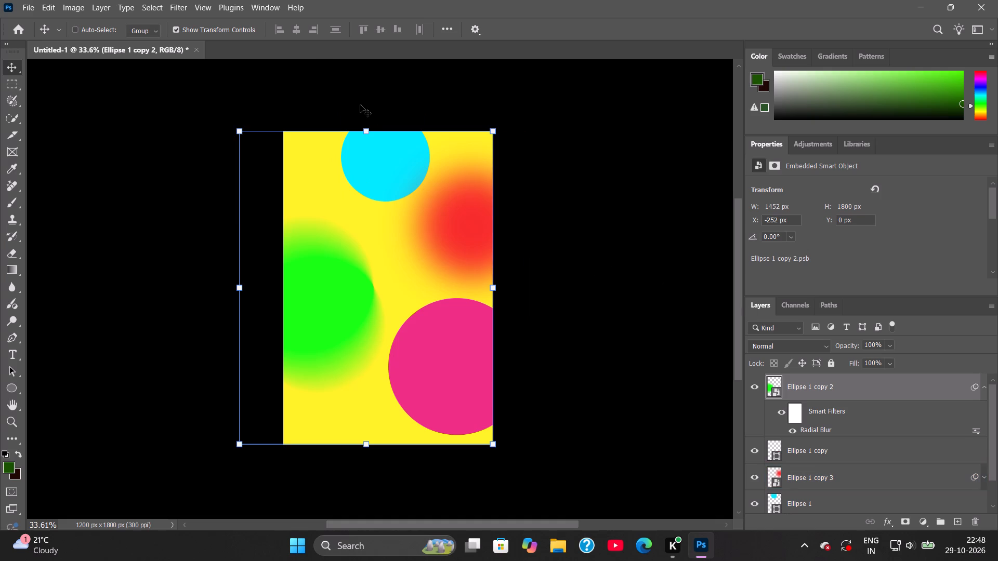
# Apply a second, stronger Radial Blur to the green circle with the Spin method and Good quality.
pyautogui.click(188, 5)
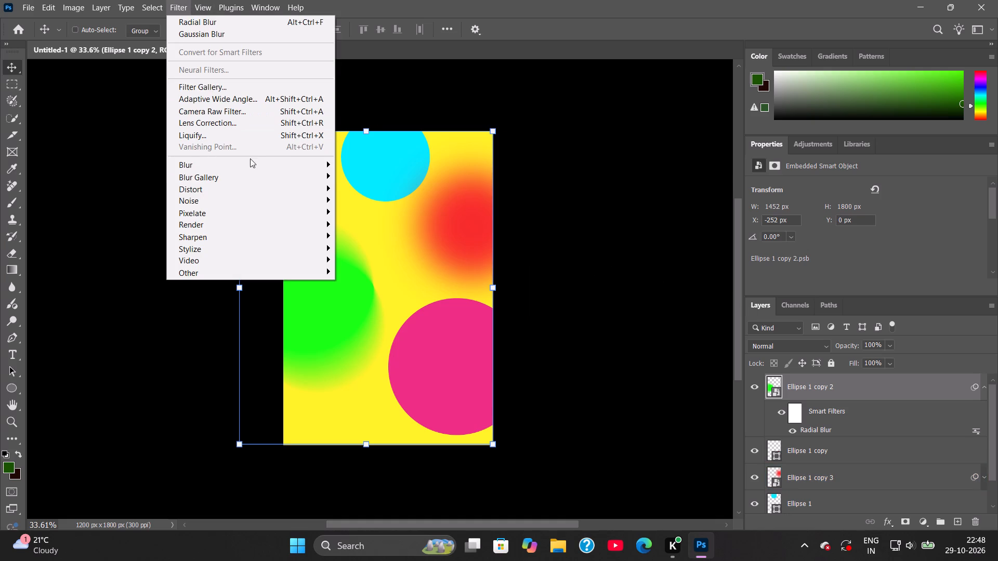
pyautogui.click(252, 162)
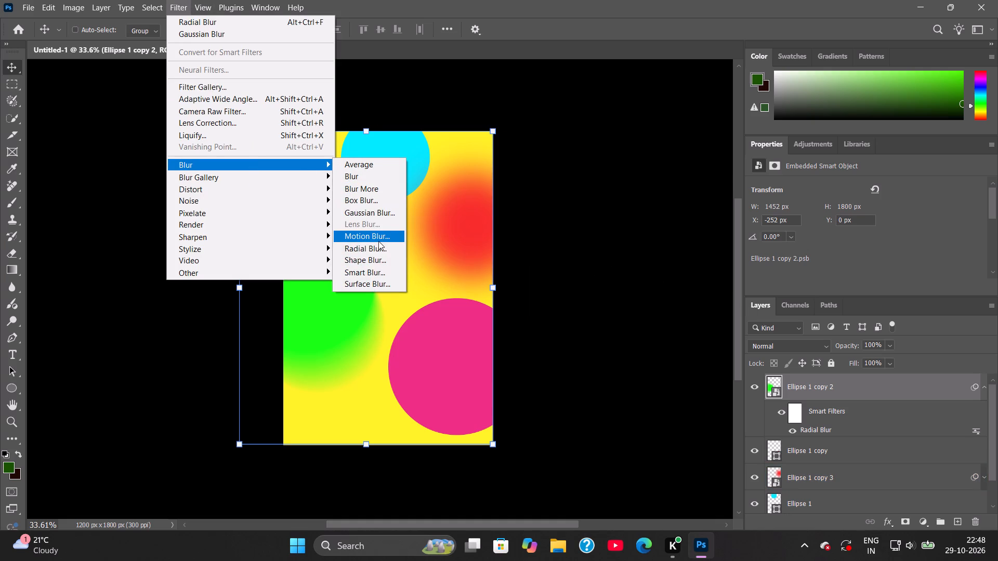
pyautogui.click(376, 244)
pyautogui.click(508, 167)
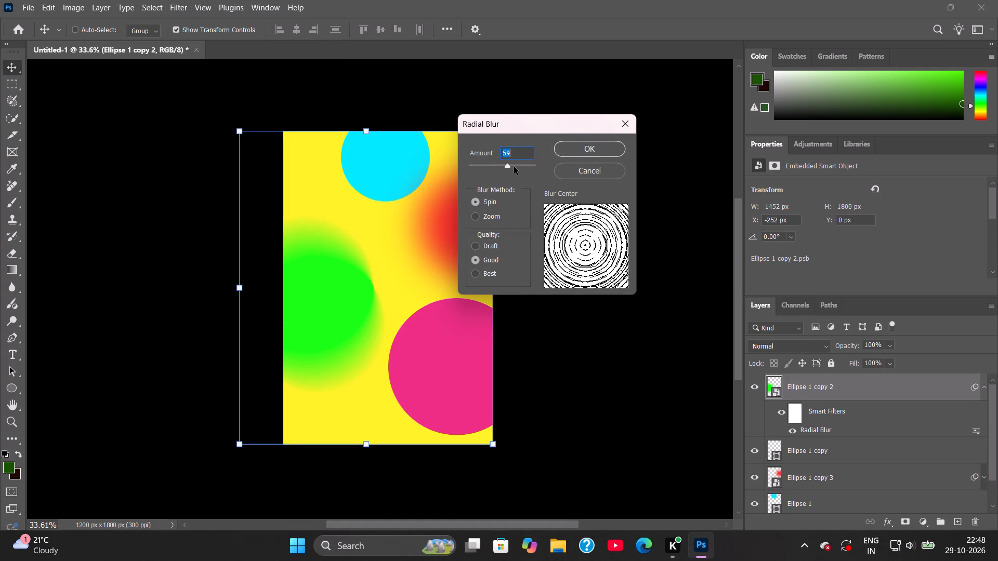
pyautogui.click(515, 167)
pyautogui.click(587, 151)
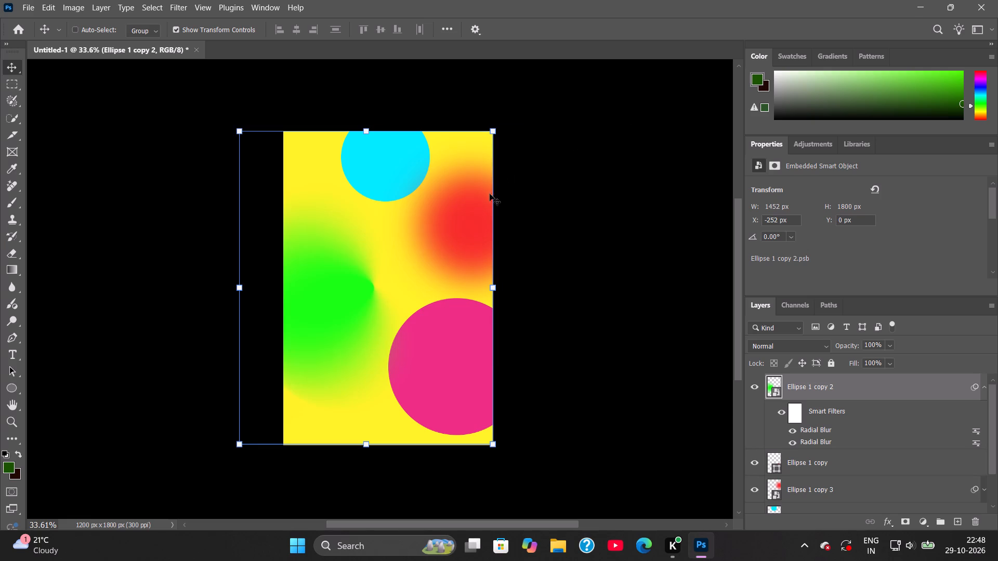
# Move the blurred green circle slightly inward and upward, to about X -184 px and Y -169 px.
pyautogui.click(820, 388)
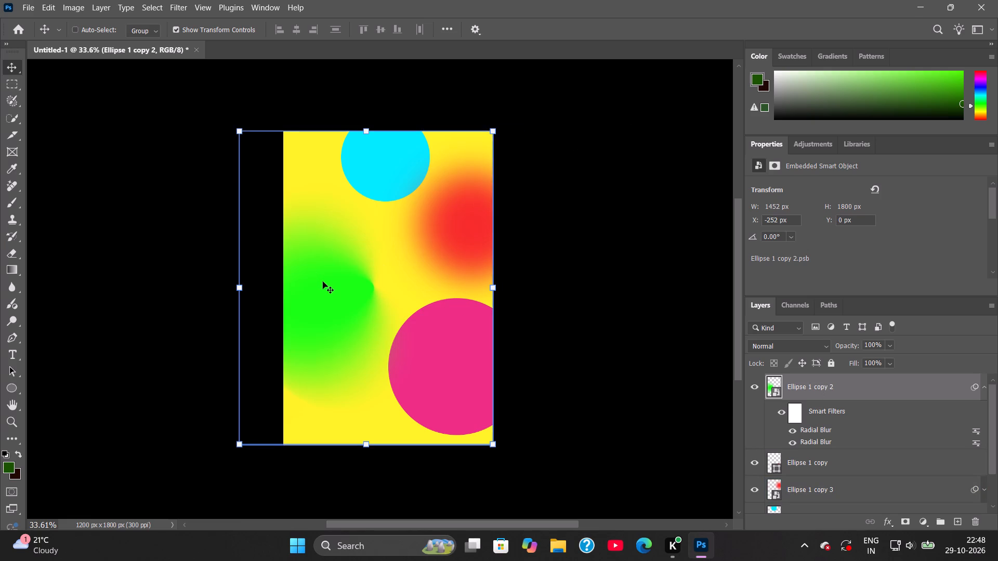
pyautogui.moveTo(324, 283); pyautogui.dragTo(410, 326)
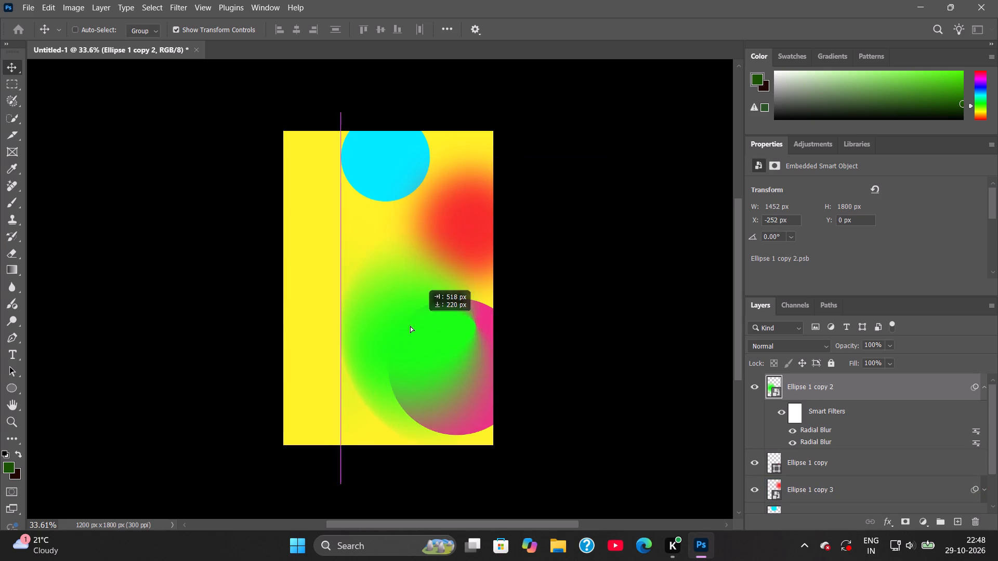
pyautogui.moveTo(410, 326); pyautogui.dragTo(387, 266)
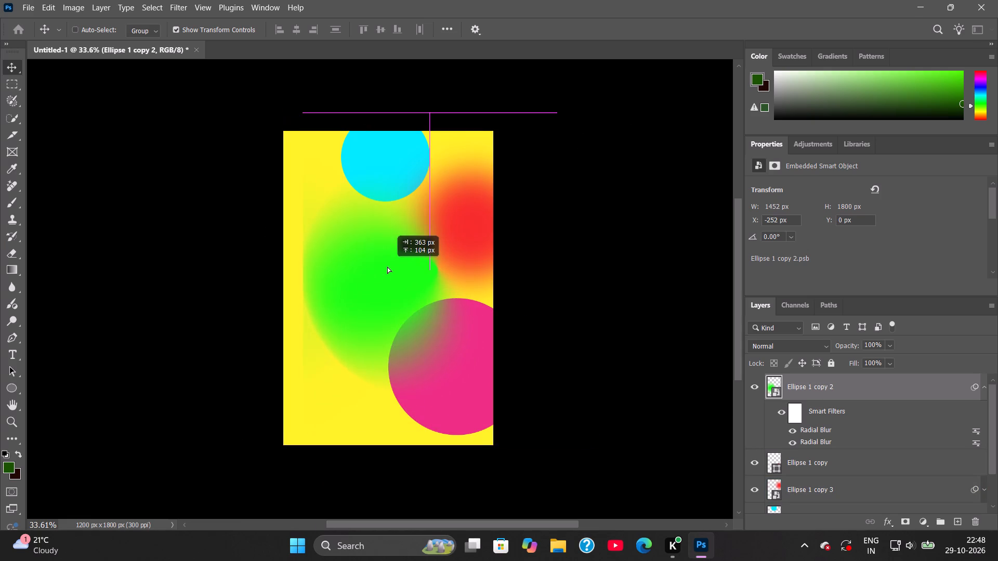
pyautogui.moveTo(387, 266); pyautogui.dragTo(331, 253)
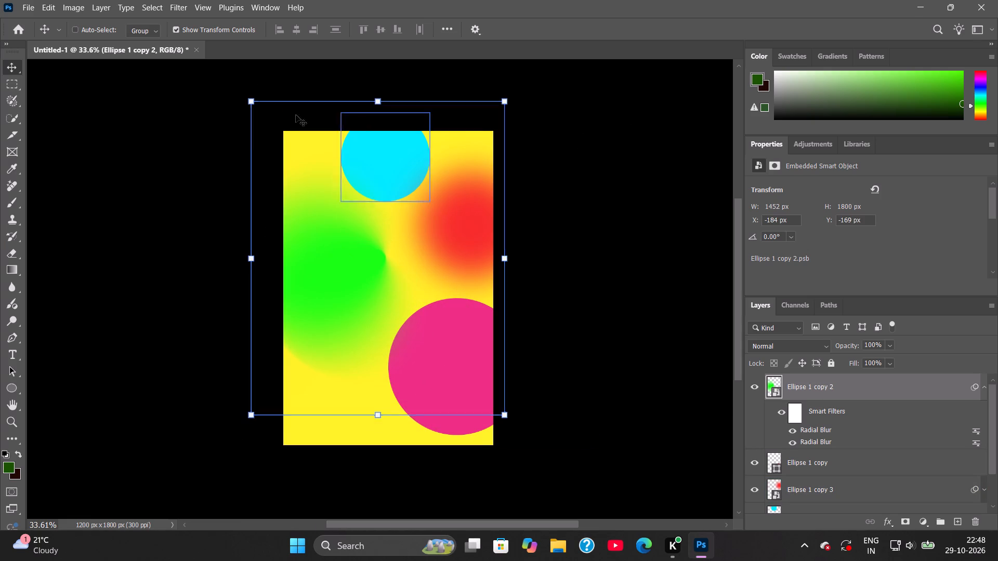
# Apply a Gaussian Blur with a radius of 184.9 pixels to the green circle.
pyautogui.click(185, 4)
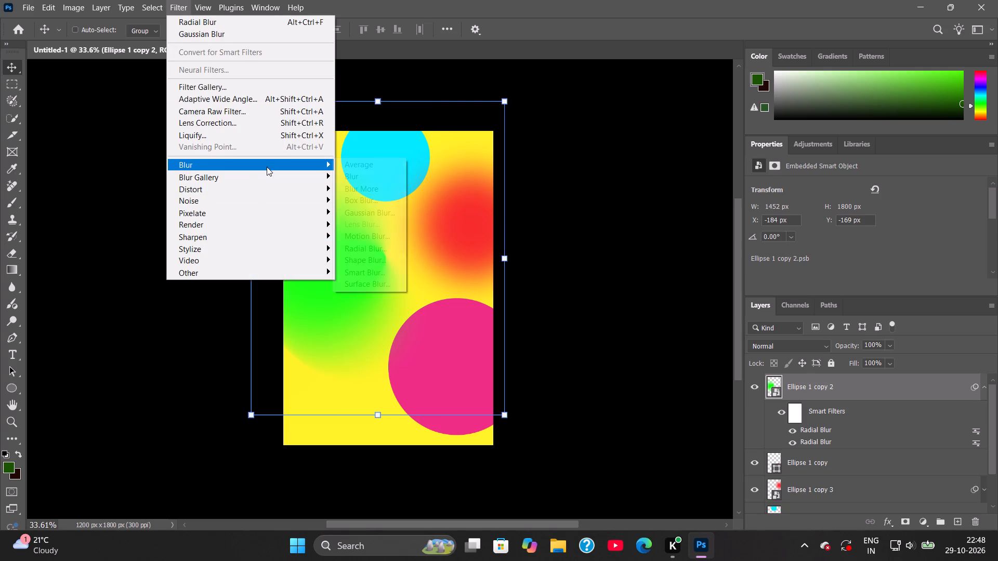
pyautogui.click(267, 167)
pyautogui.click(367, 211)
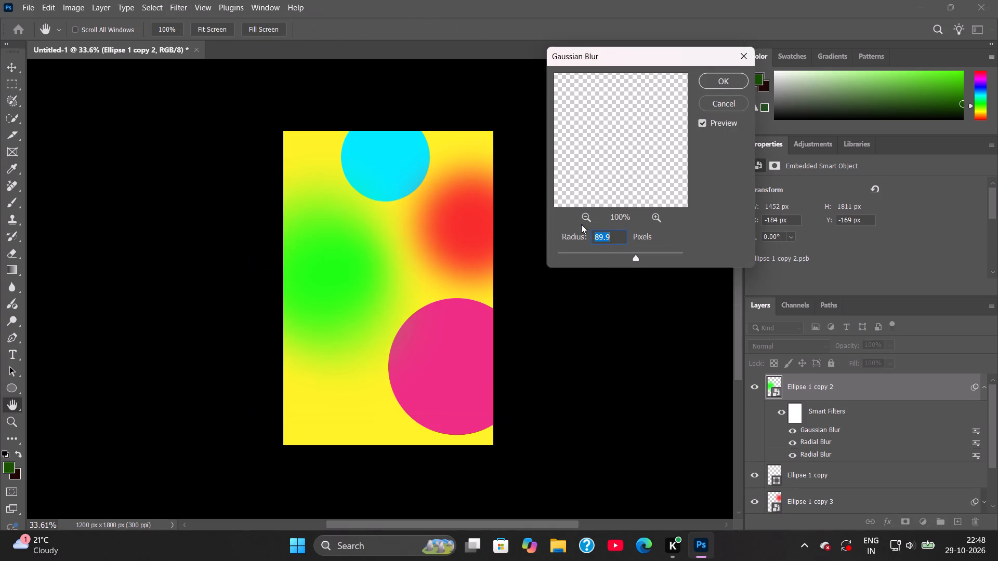
pyautogui.click(646, 256)
pyautogui.click(658, 256)
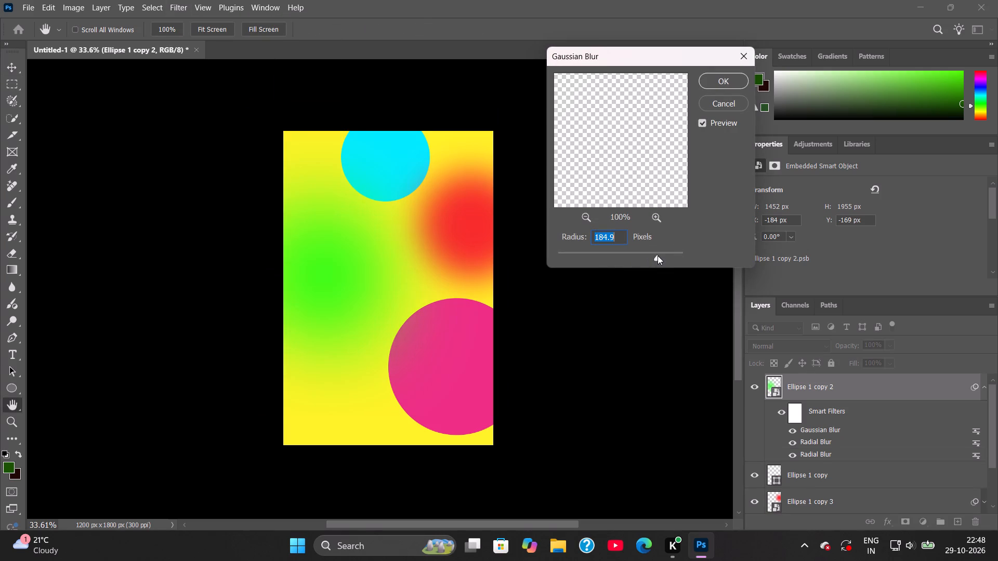
pyautogui.click(734, 81)
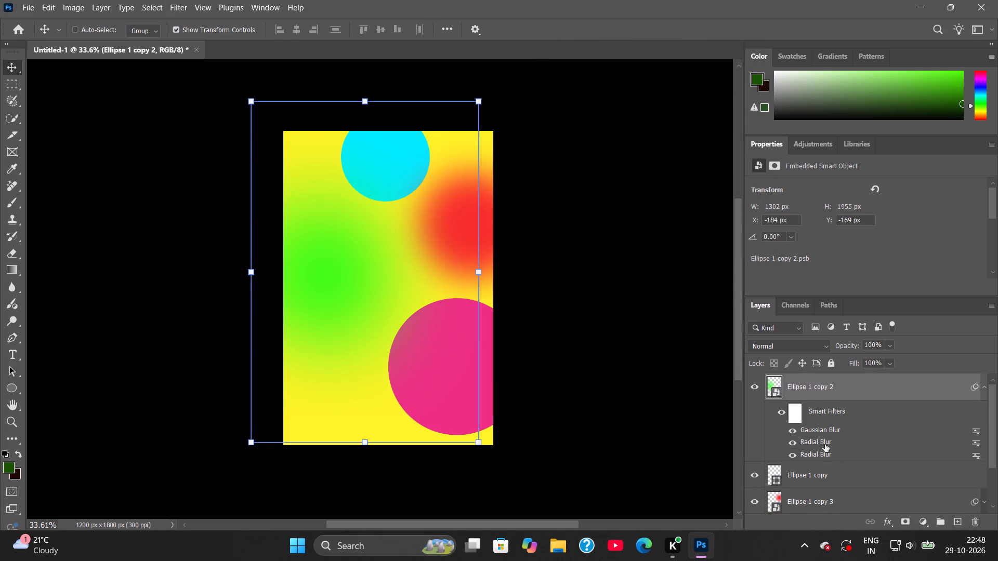
# Add a solid color fill layer directly above the yellow background fill and adjust its color to dark navy blue 020f39.
pyautogui.scroll(-7, 860, 465)
pyautogui.click(847, 496)
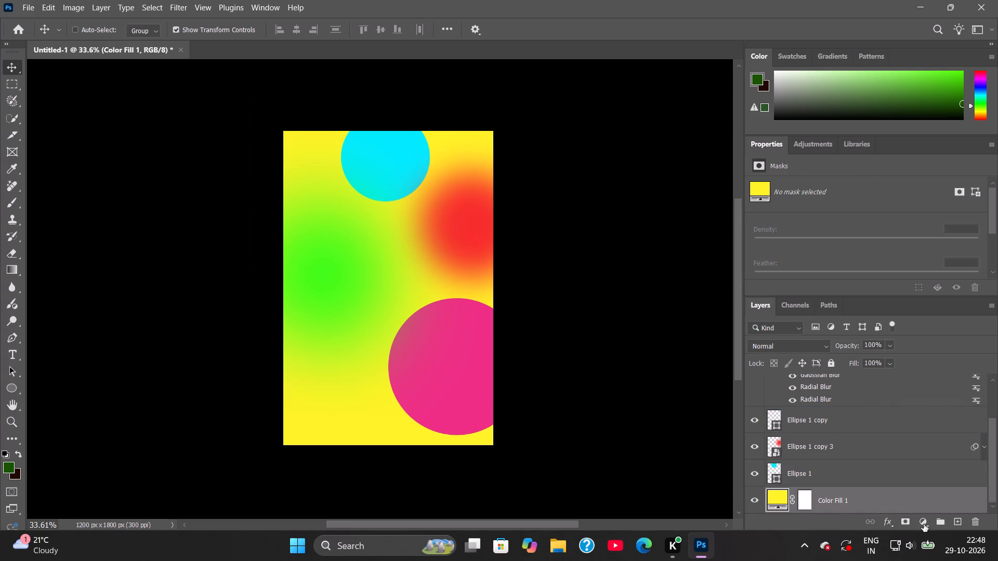
pyautogui.click(924, 524)
pyautogui.click(913, 293)
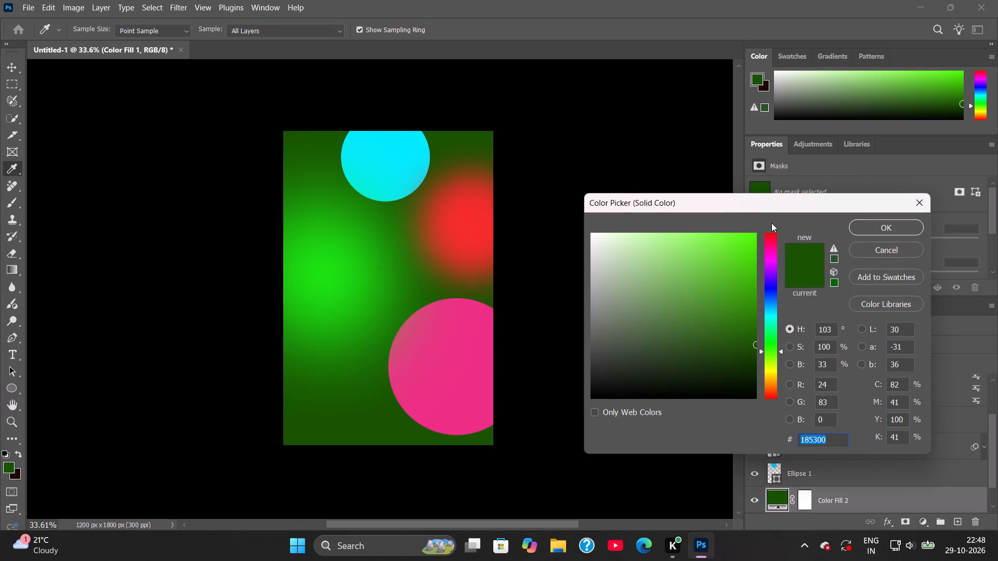
pyautogui.click(773, 295)
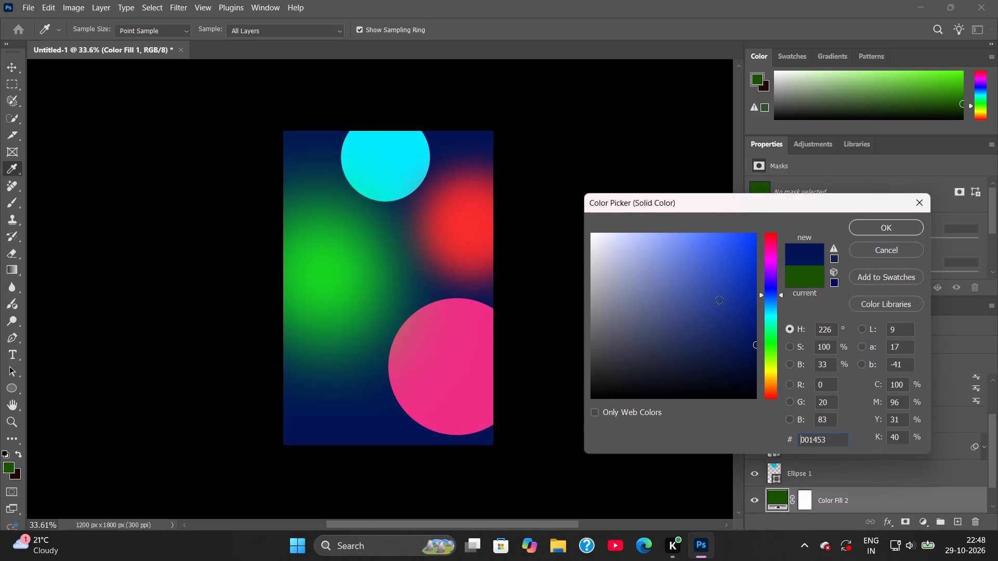
pyautogui.moveTo(704, 298); pyautogui.dragTo(826, 232)
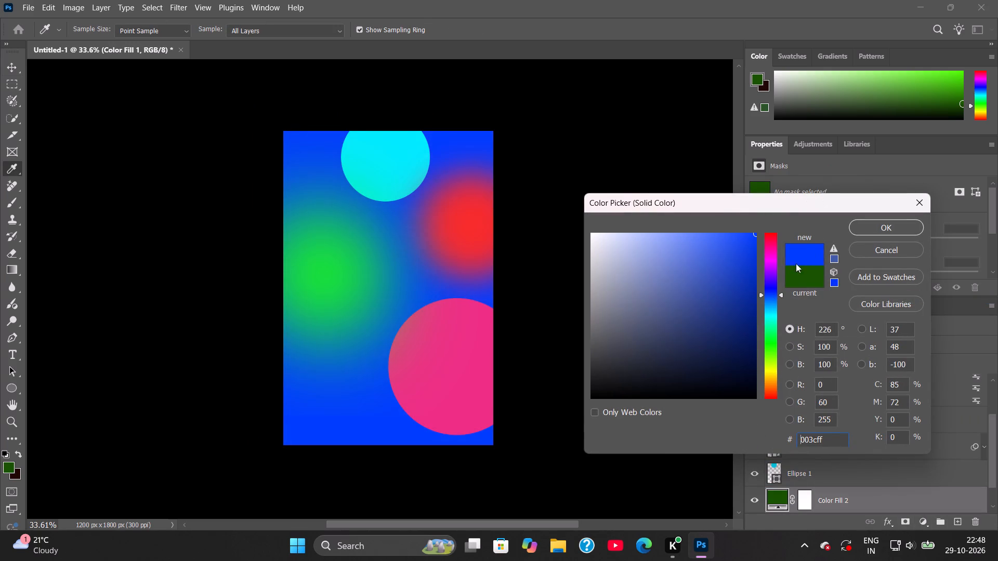
pyautogui.click(744, 293)
pyautogui.moveTo(744, 300); pyautogui.dragTo(745, 310)
pyautogui.moveTo(745, 322); pyautogui.dragTo(746, 328)
pyautogui.click(747, 332)
pyautogui.click(747, 338)
pyautogui.click(747, 344)
pyautogui.click(745, 352)
pyautogui.moveTo(745, 354); pyautogui.dragTo(744, 367)
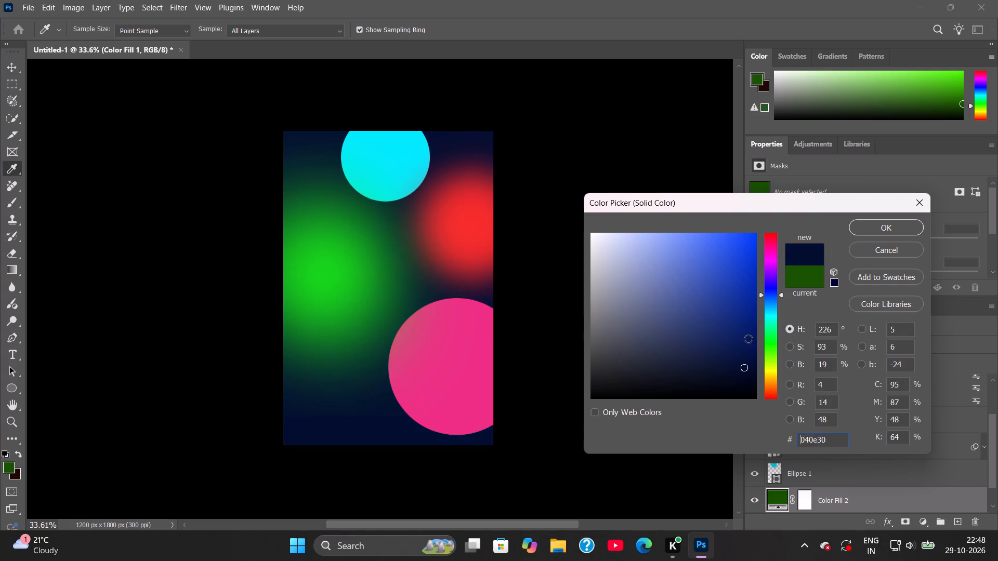
pyautogui.click(749, 331)
pyautogui.doubleClick(750, 360)
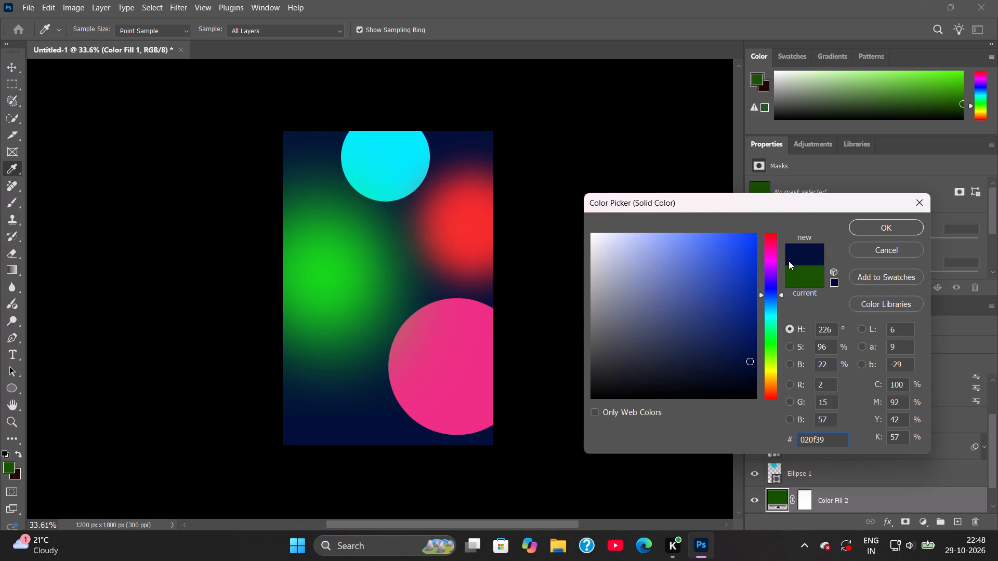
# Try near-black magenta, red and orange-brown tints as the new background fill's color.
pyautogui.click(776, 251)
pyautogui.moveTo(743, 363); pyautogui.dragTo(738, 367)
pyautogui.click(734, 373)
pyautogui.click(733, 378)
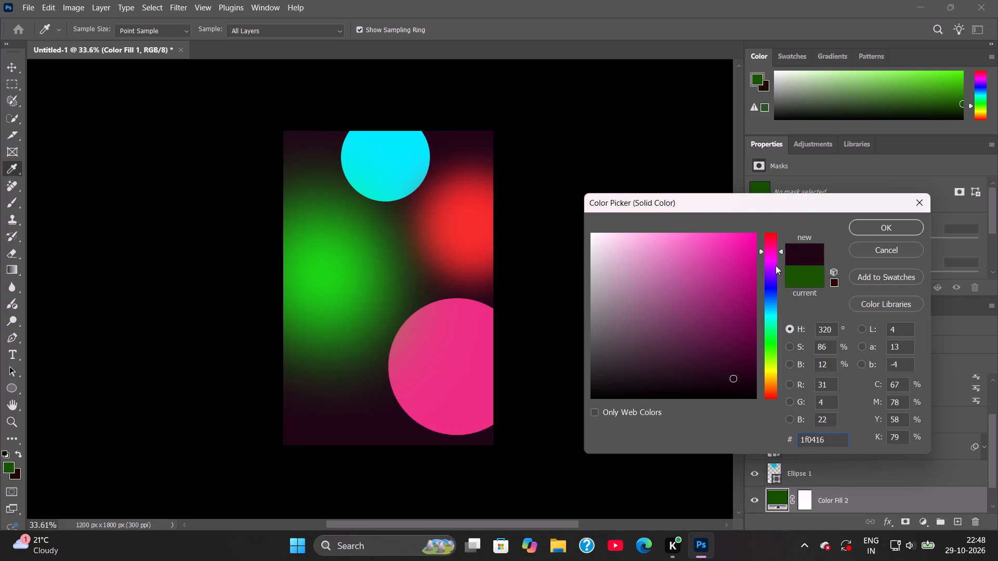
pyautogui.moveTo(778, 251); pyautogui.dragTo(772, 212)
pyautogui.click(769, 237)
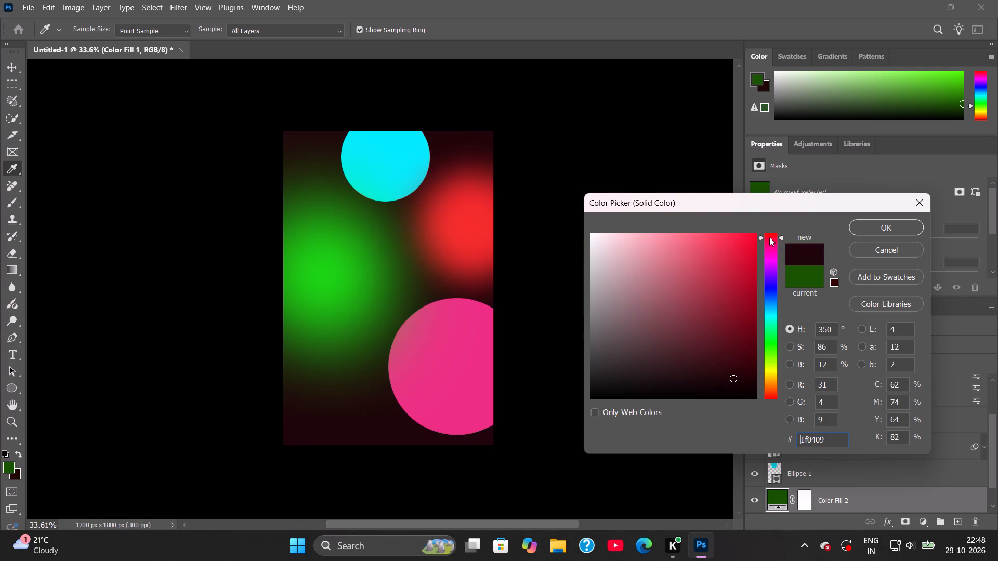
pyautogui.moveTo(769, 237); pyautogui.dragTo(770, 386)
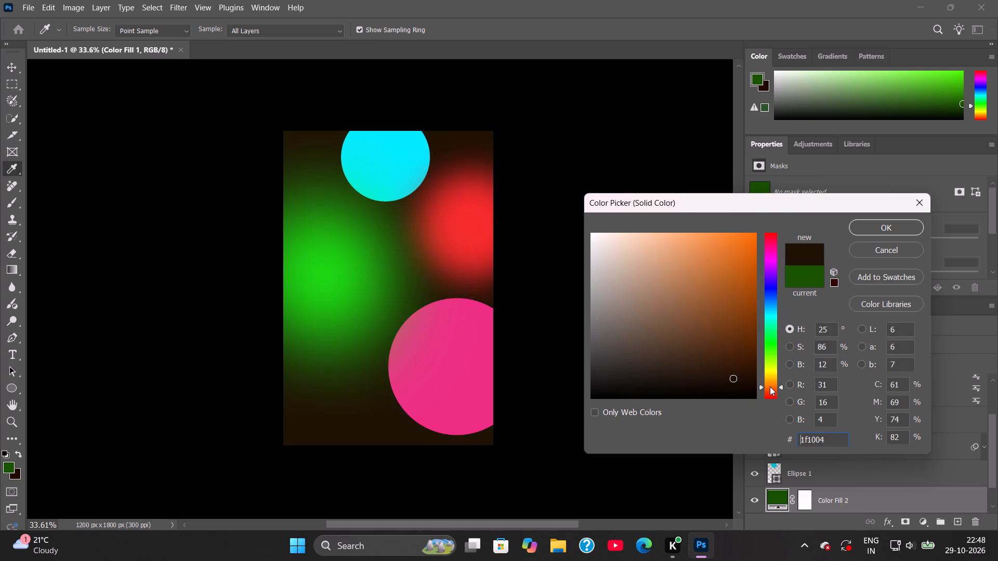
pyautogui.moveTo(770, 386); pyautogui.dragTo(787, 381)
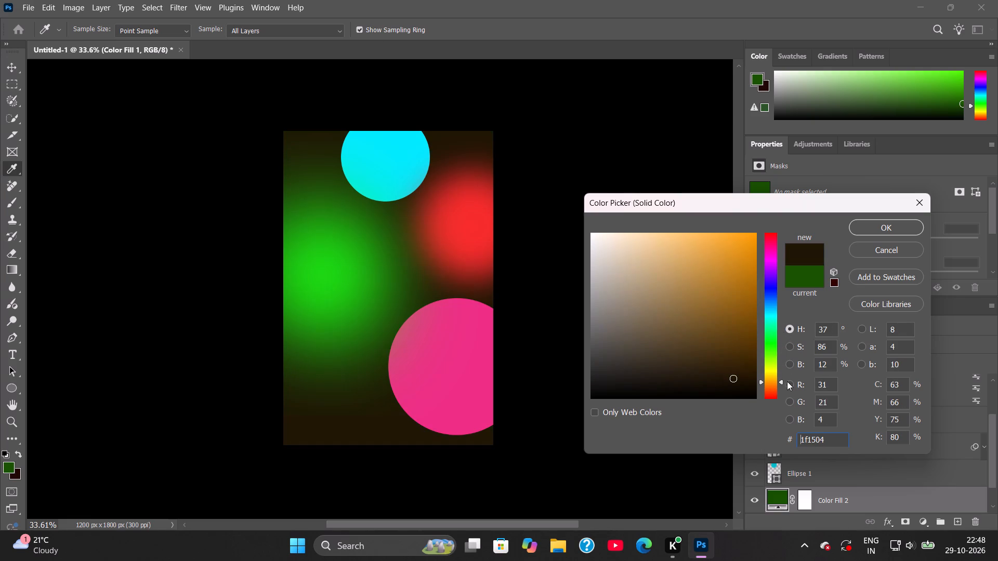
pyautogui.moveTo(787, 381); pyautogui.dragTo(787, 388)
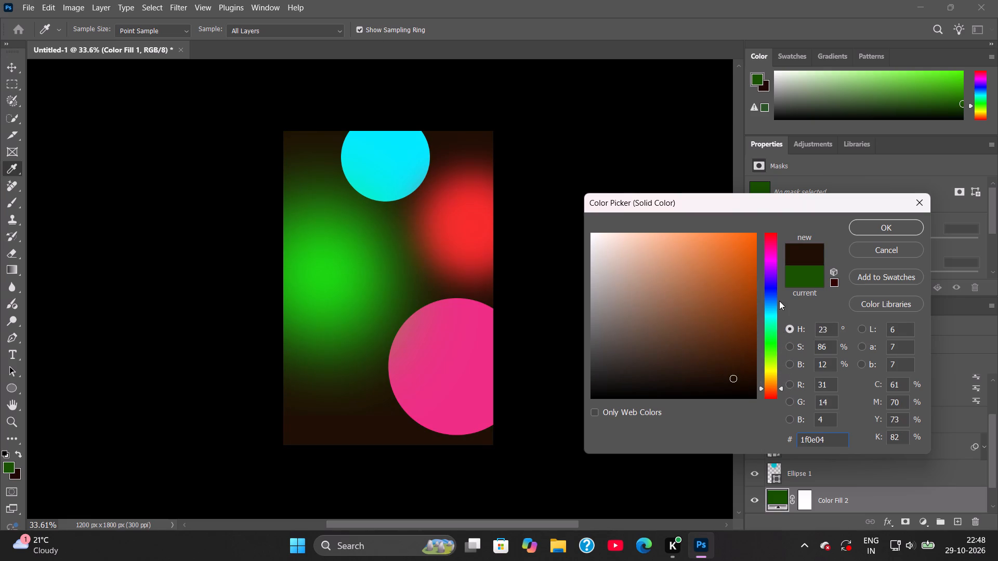
# Set the new background fill to a dark navy blue and accept the color.
pyautogui.click(778, 290)
pyautogui.click(770, 293)
pyautogui.moveTo(718, 293); pyautogui.dragTo(805, 274)
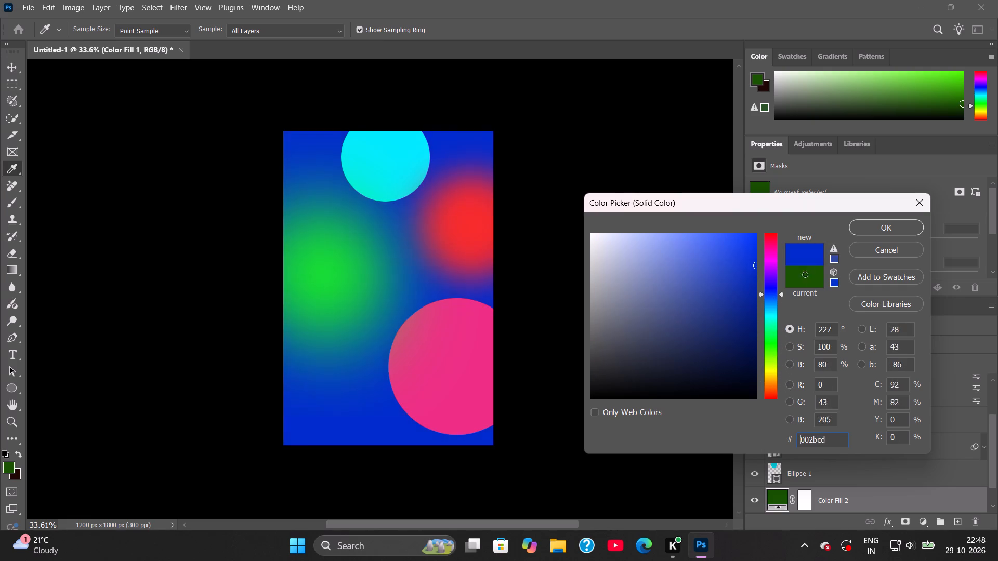
pyautogui.moveTo(805, 274); pyautogui.dragTo(769, 468)
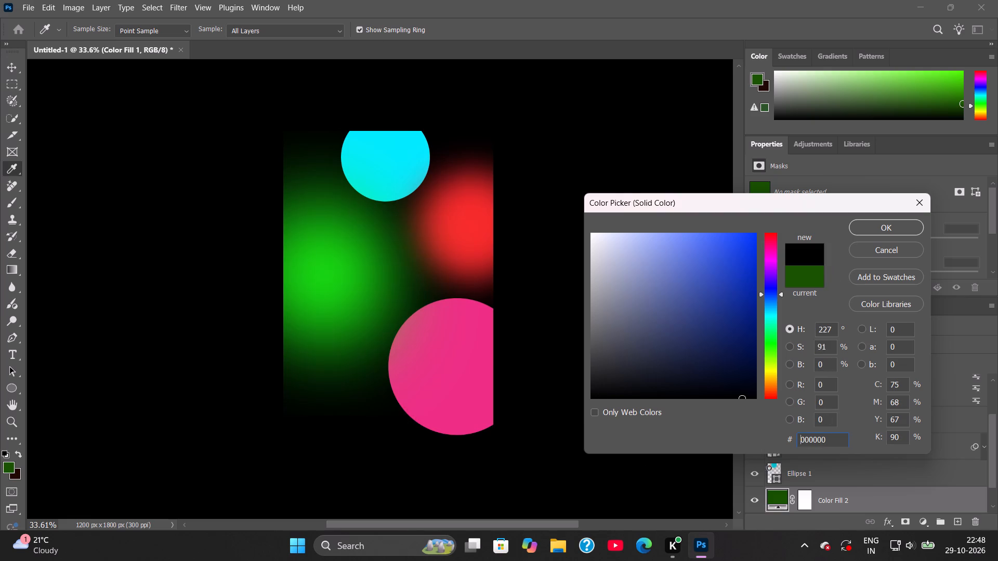
pyautogui.moveTo(769, 468); pyautogui.dragTo(816, 354)
pyautogui.click(876, 223)
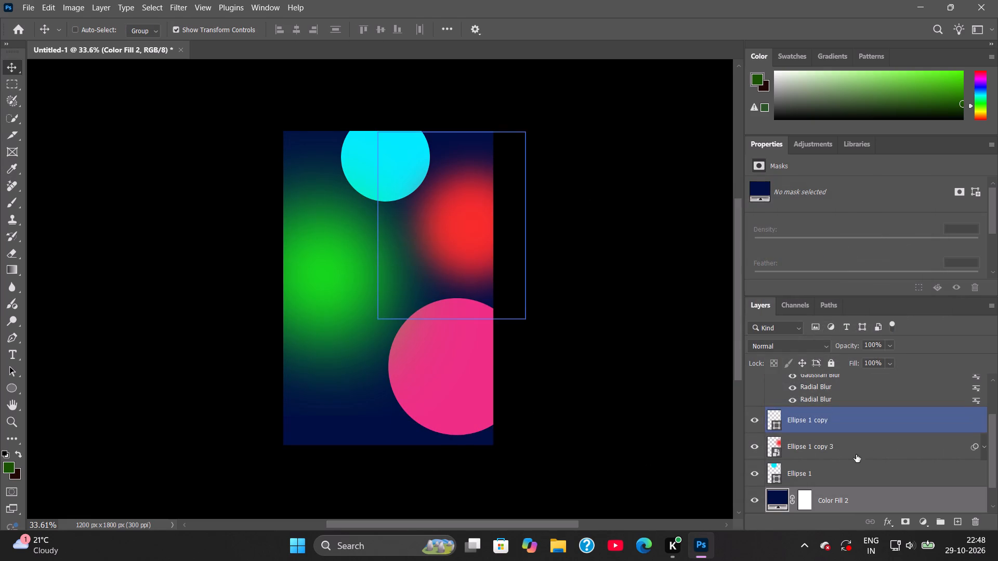
# Collapse the green circle's smart filter list.
pyautogui.scroll(3, 942, 398)
pyautogui.click(984, 386)
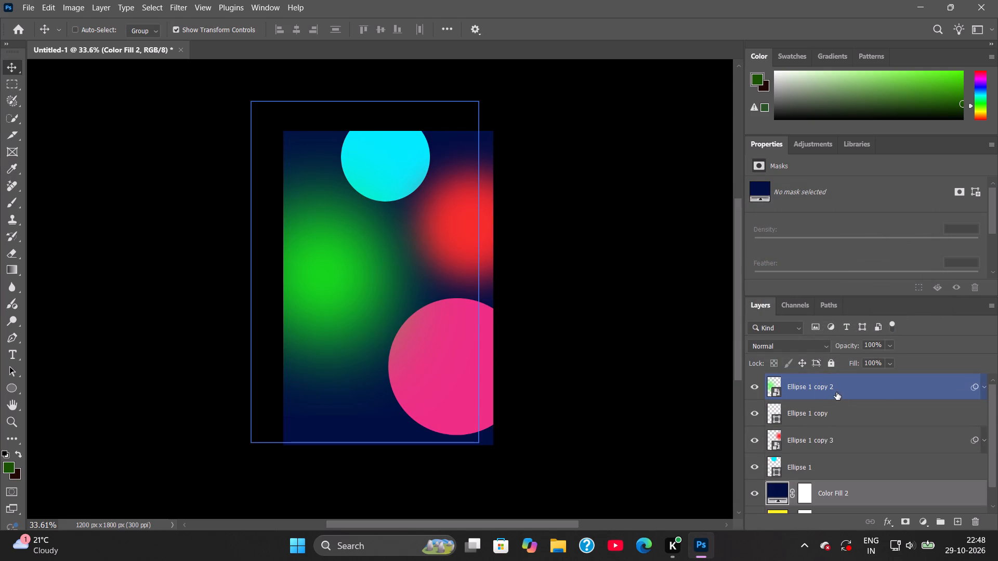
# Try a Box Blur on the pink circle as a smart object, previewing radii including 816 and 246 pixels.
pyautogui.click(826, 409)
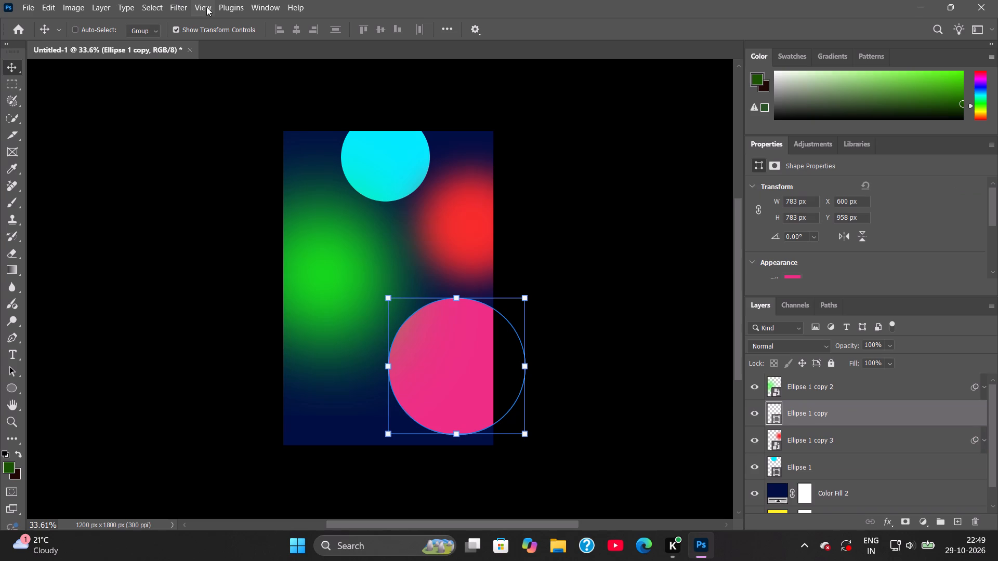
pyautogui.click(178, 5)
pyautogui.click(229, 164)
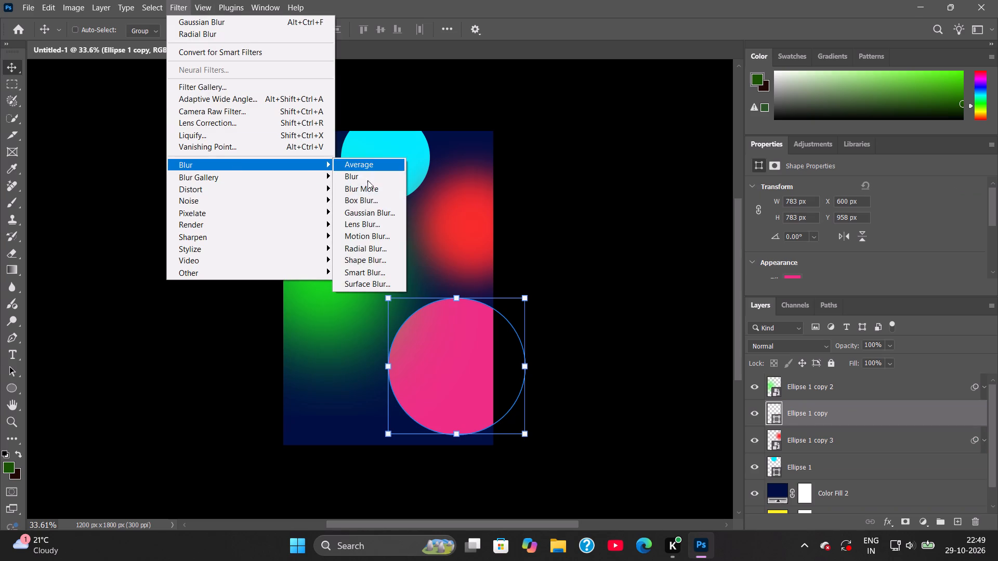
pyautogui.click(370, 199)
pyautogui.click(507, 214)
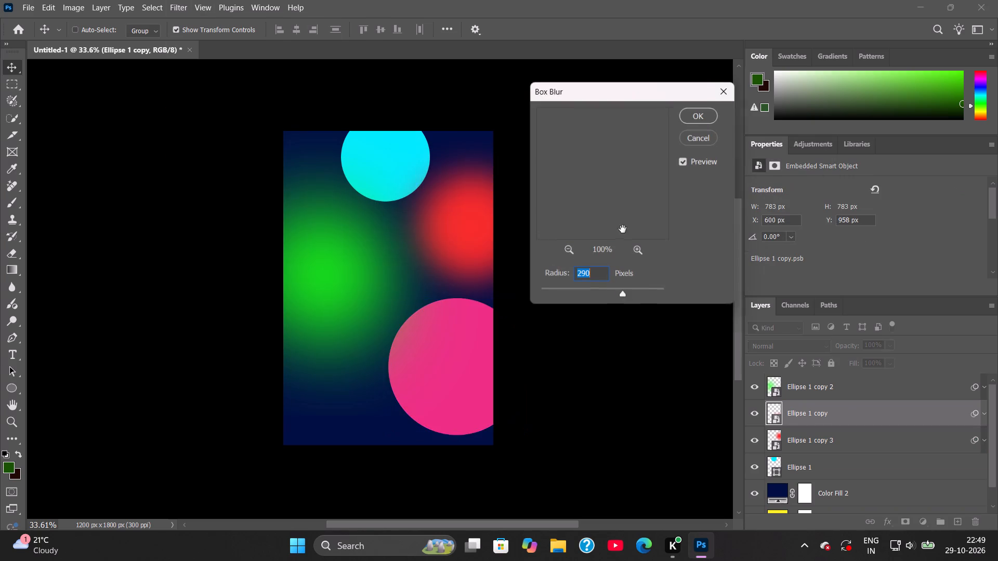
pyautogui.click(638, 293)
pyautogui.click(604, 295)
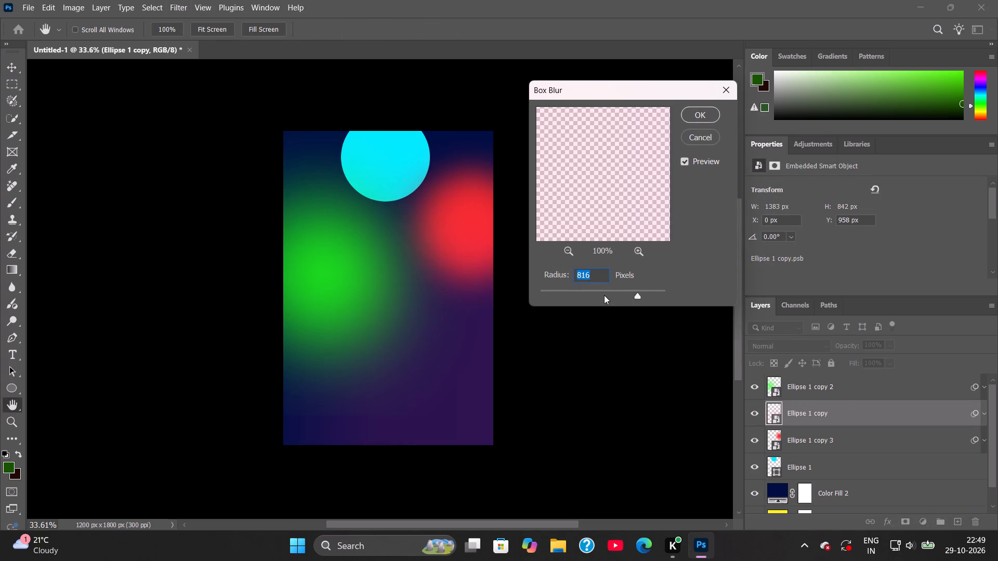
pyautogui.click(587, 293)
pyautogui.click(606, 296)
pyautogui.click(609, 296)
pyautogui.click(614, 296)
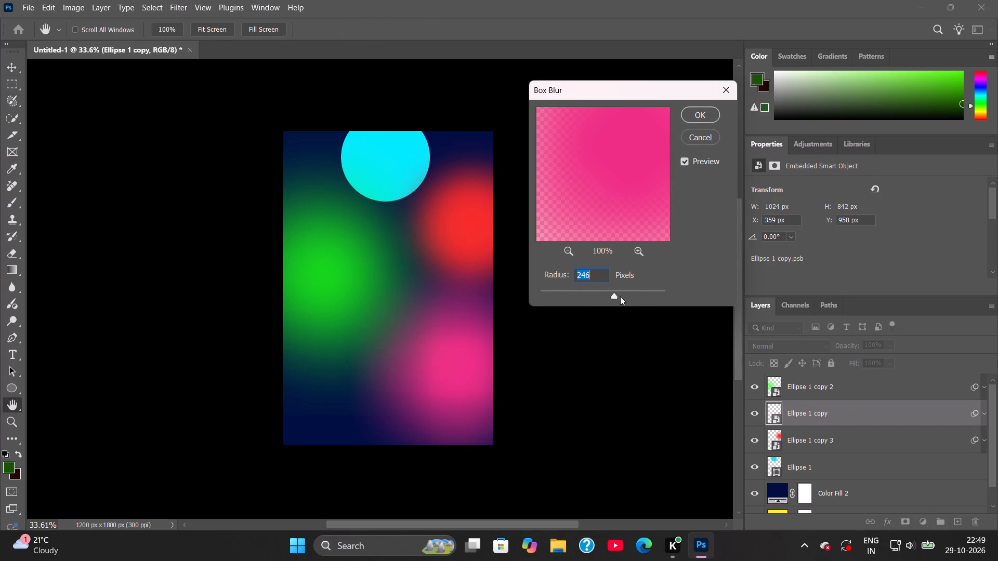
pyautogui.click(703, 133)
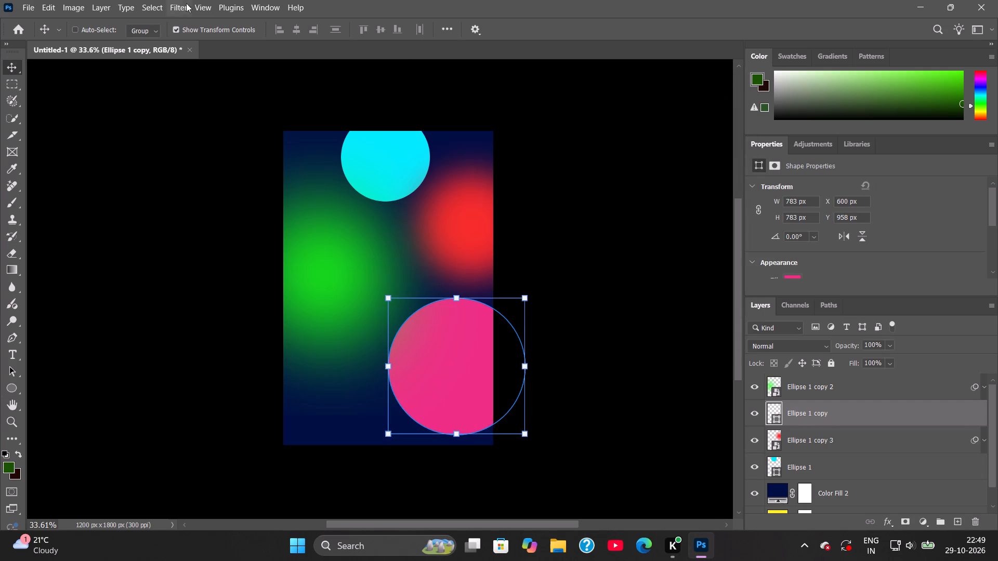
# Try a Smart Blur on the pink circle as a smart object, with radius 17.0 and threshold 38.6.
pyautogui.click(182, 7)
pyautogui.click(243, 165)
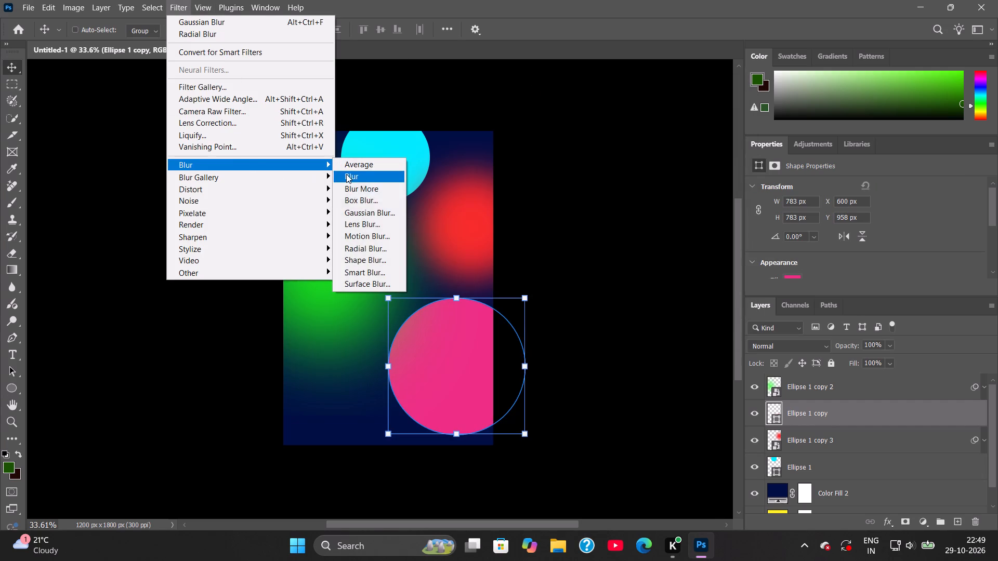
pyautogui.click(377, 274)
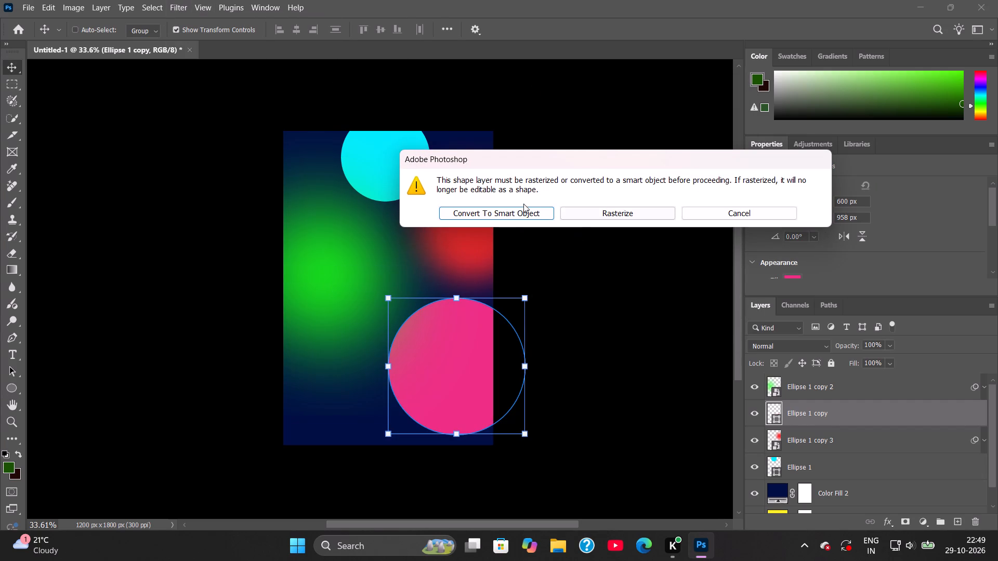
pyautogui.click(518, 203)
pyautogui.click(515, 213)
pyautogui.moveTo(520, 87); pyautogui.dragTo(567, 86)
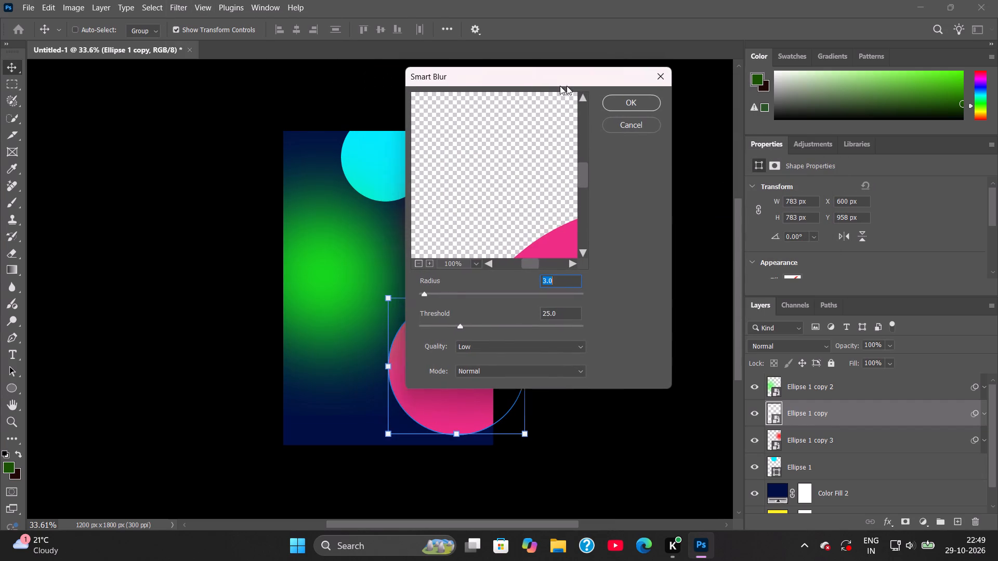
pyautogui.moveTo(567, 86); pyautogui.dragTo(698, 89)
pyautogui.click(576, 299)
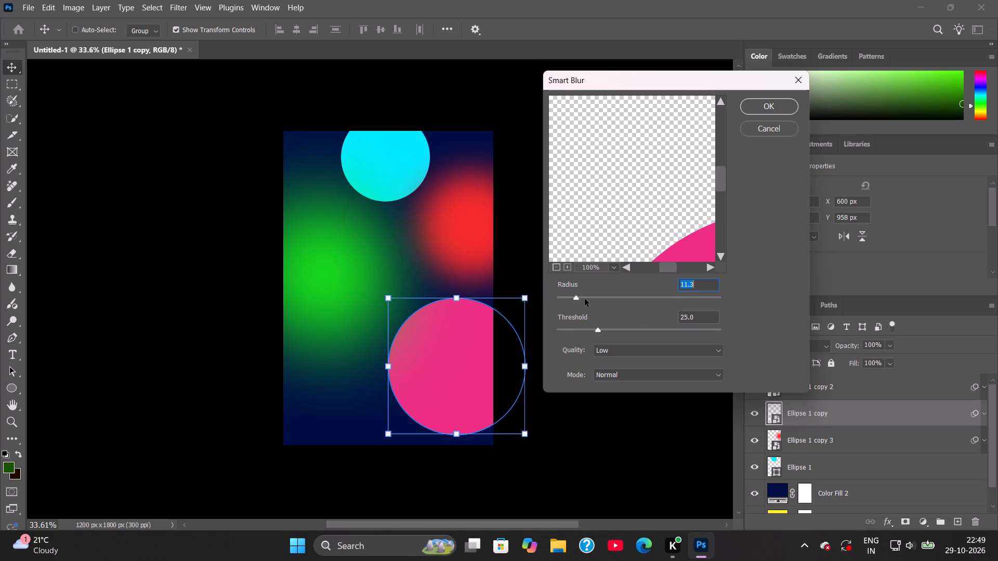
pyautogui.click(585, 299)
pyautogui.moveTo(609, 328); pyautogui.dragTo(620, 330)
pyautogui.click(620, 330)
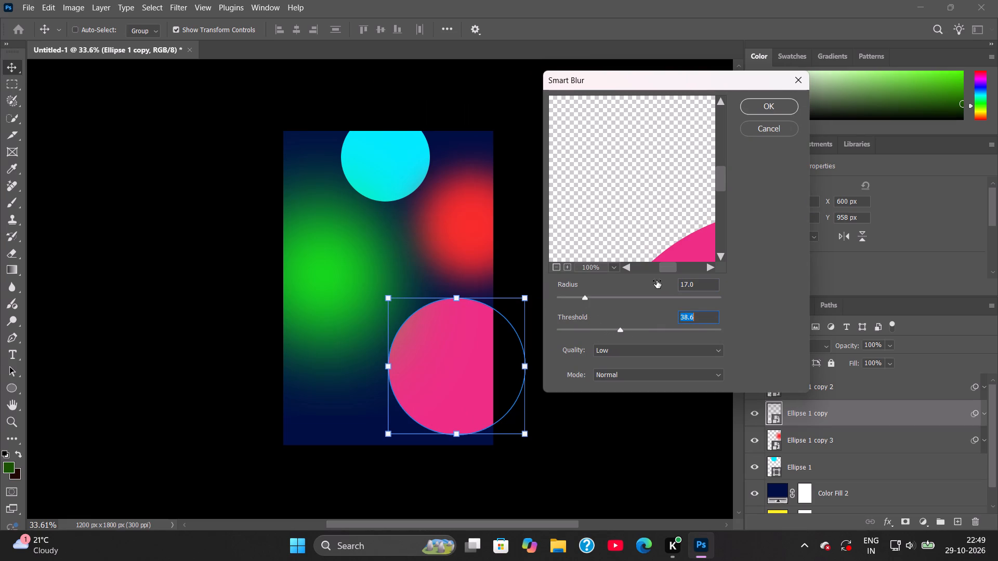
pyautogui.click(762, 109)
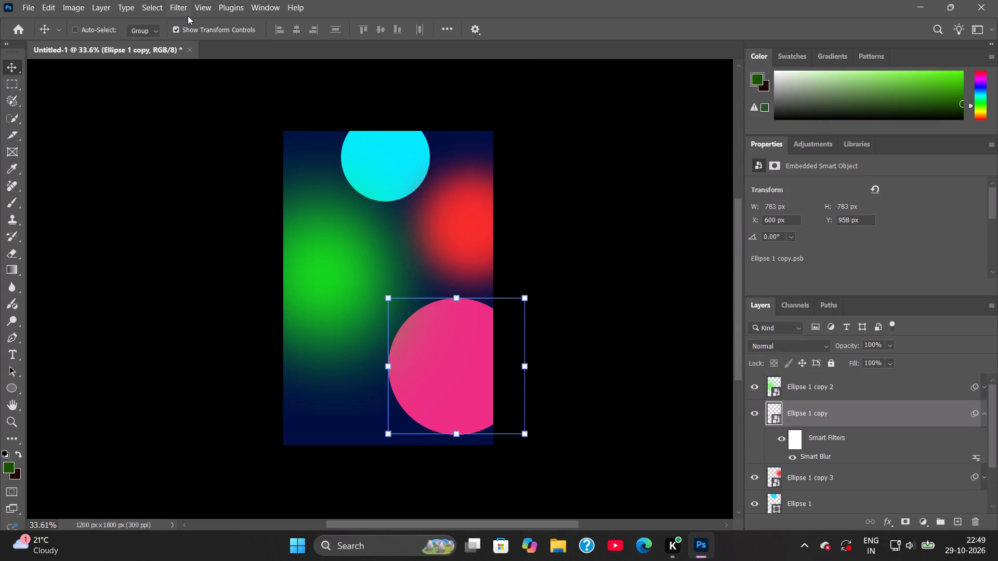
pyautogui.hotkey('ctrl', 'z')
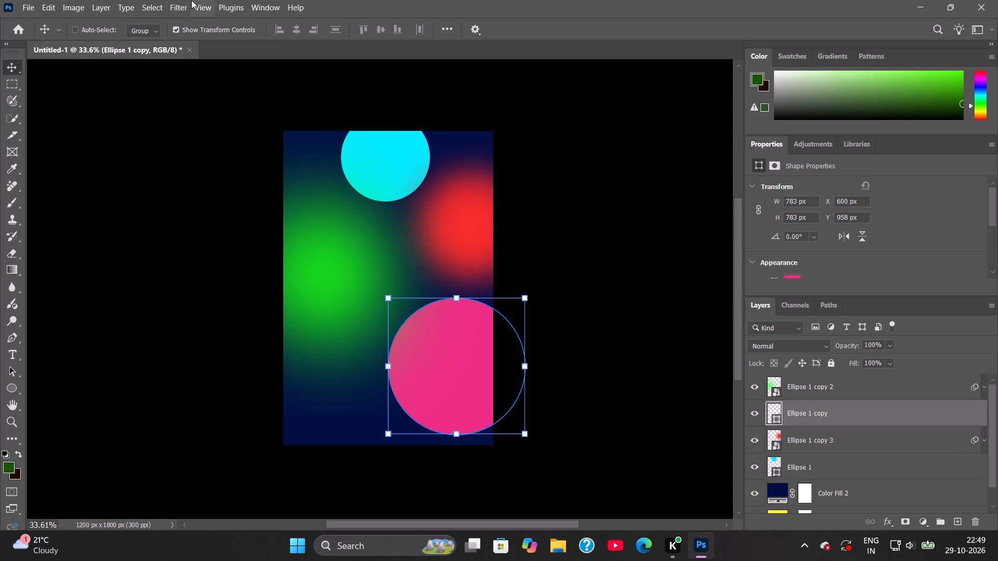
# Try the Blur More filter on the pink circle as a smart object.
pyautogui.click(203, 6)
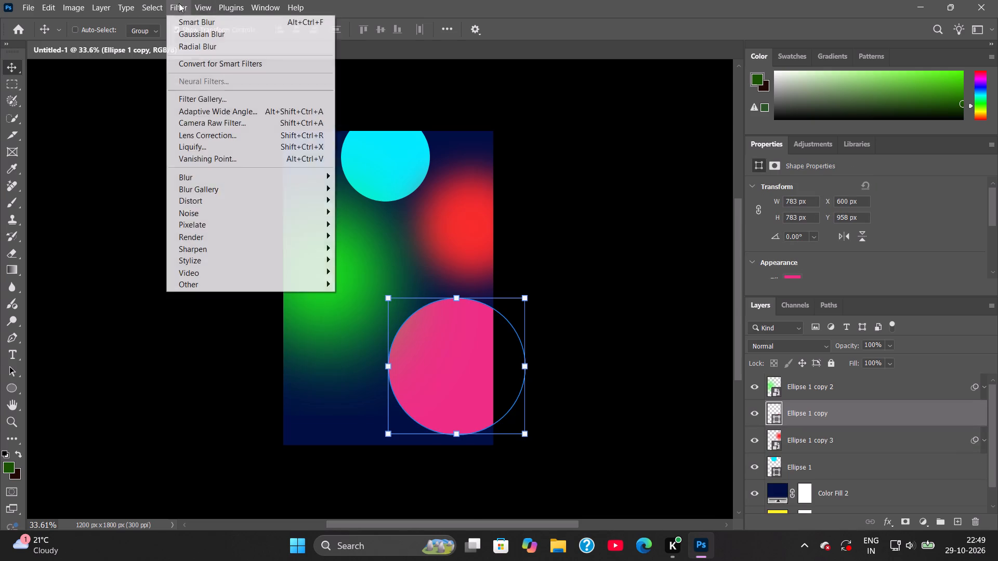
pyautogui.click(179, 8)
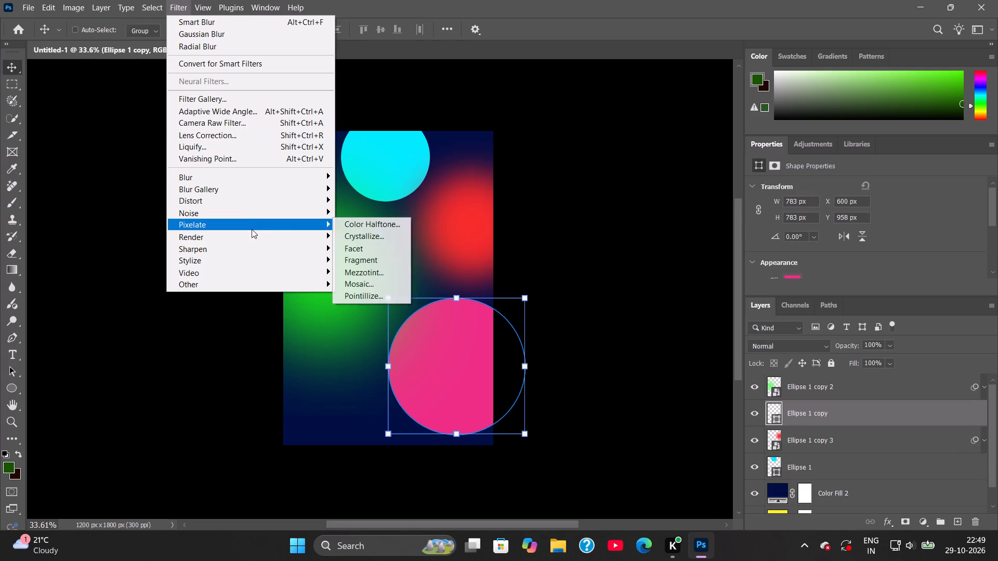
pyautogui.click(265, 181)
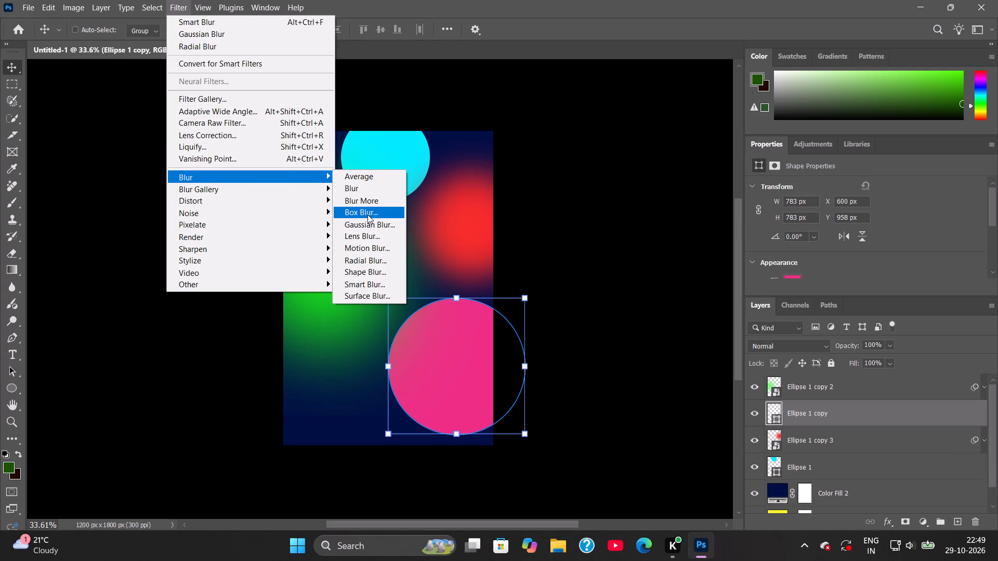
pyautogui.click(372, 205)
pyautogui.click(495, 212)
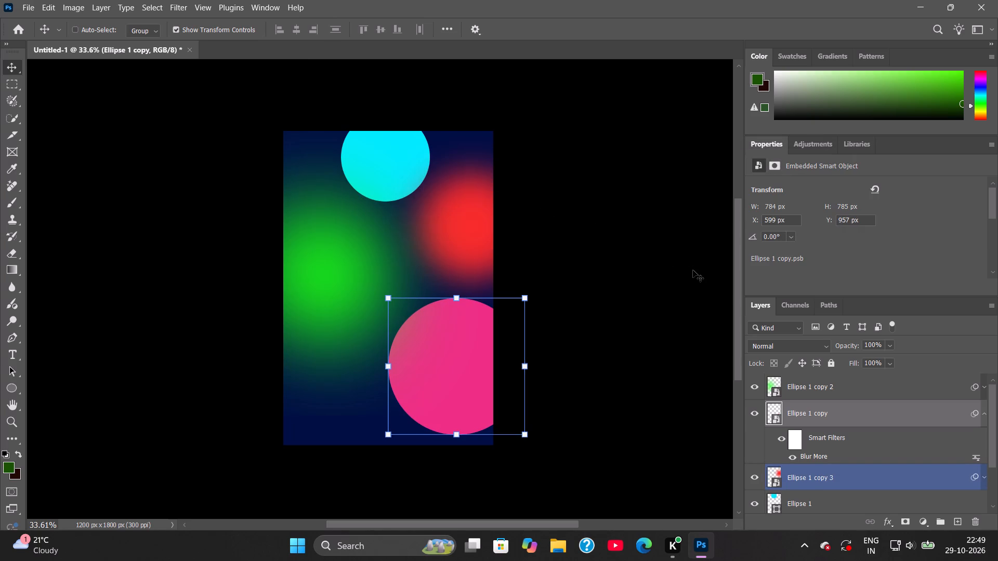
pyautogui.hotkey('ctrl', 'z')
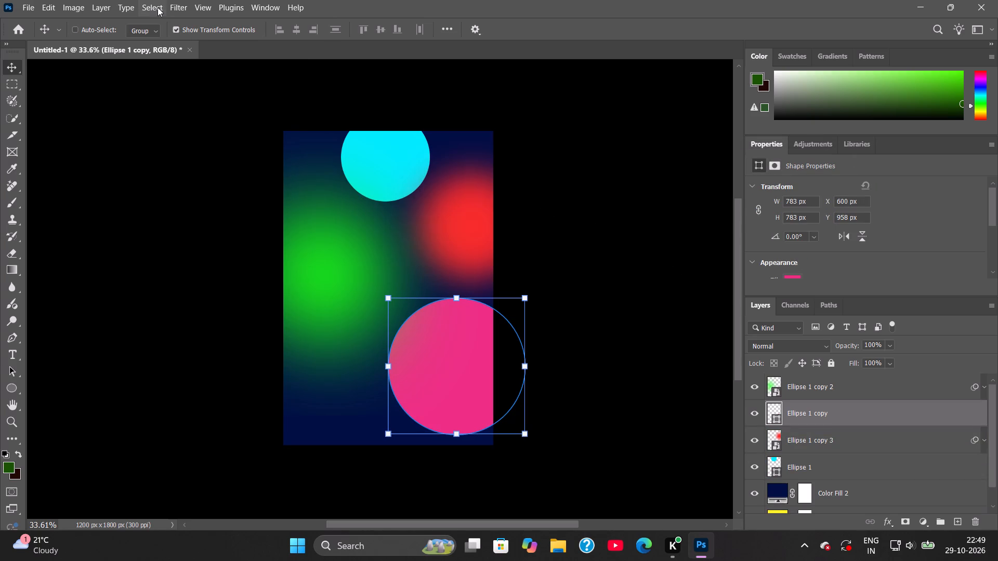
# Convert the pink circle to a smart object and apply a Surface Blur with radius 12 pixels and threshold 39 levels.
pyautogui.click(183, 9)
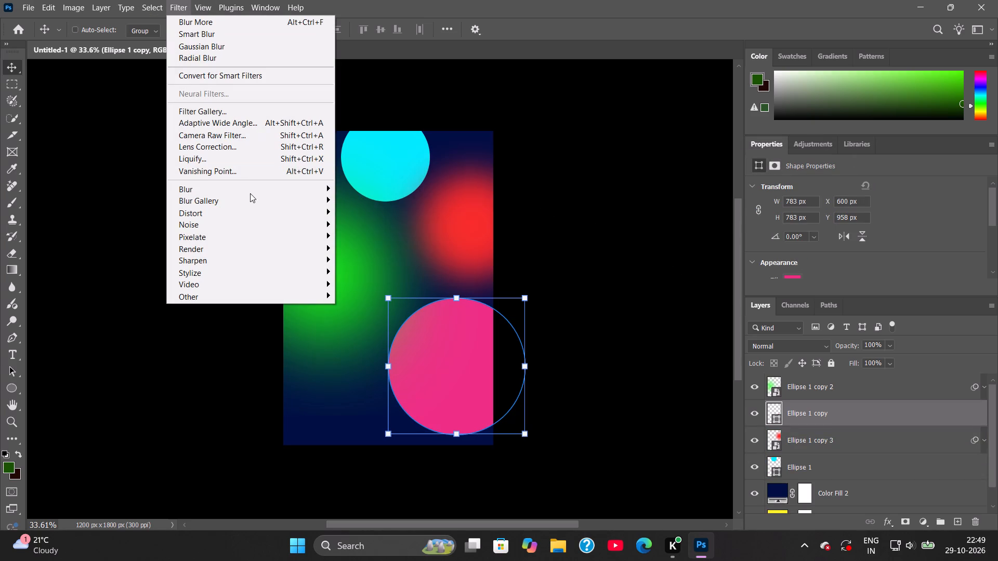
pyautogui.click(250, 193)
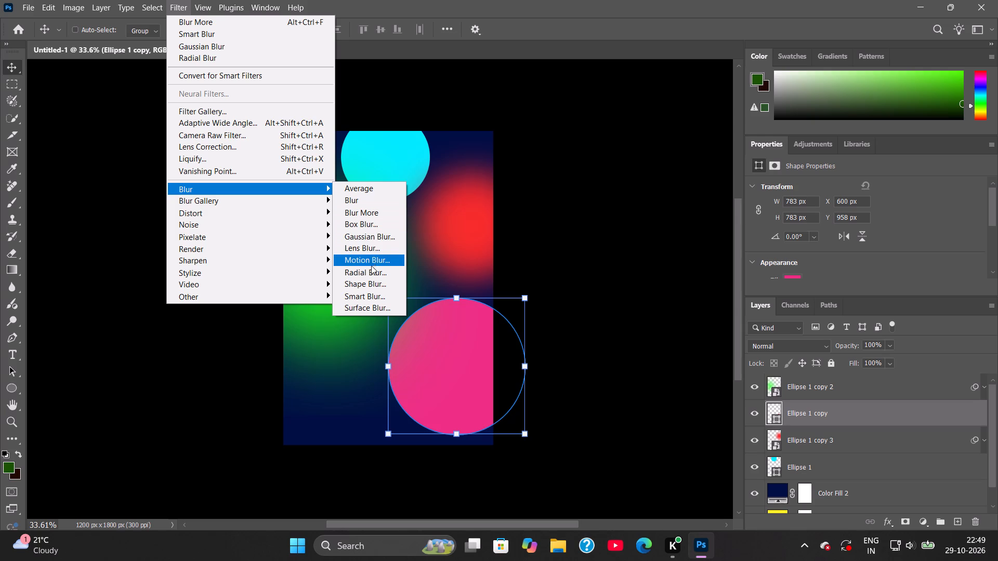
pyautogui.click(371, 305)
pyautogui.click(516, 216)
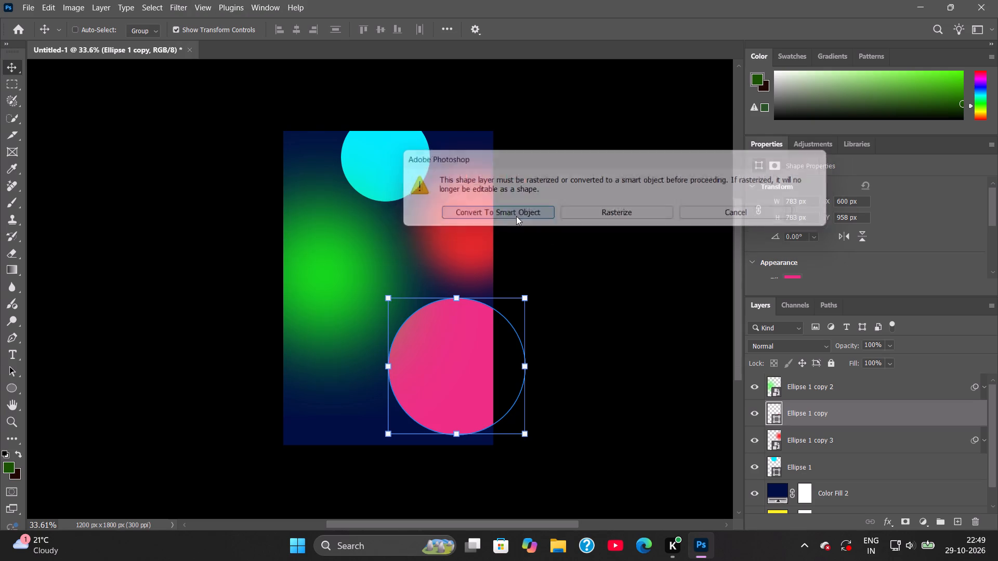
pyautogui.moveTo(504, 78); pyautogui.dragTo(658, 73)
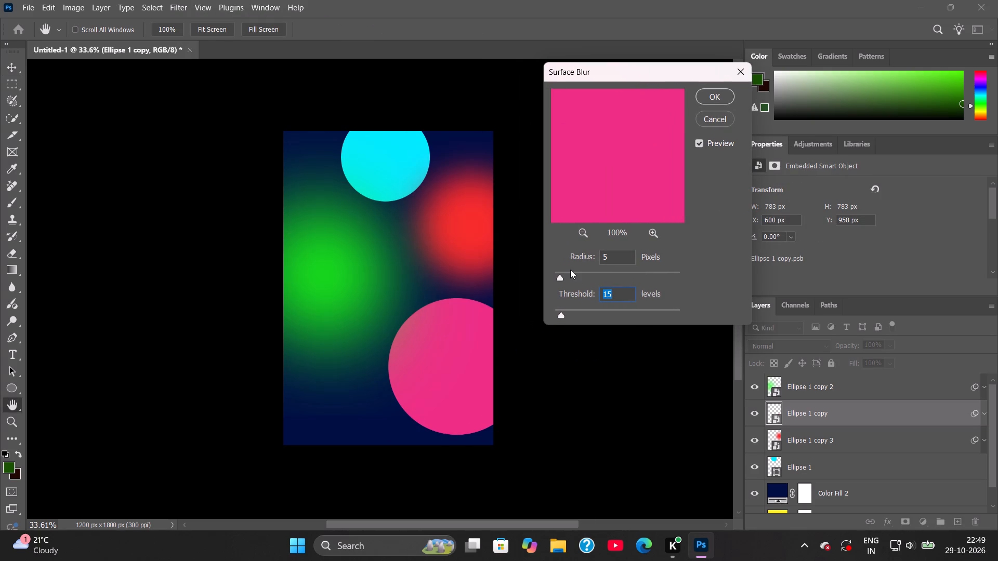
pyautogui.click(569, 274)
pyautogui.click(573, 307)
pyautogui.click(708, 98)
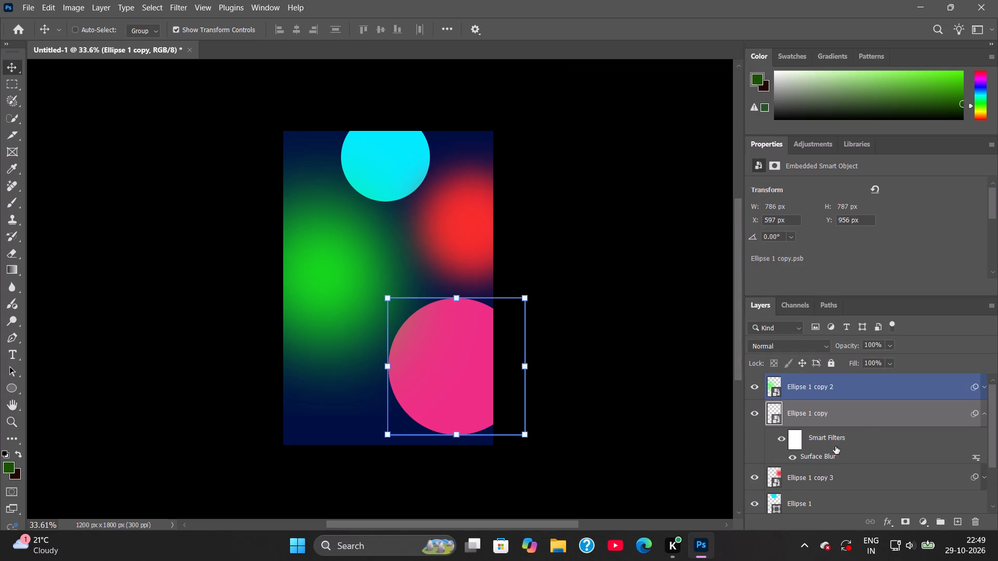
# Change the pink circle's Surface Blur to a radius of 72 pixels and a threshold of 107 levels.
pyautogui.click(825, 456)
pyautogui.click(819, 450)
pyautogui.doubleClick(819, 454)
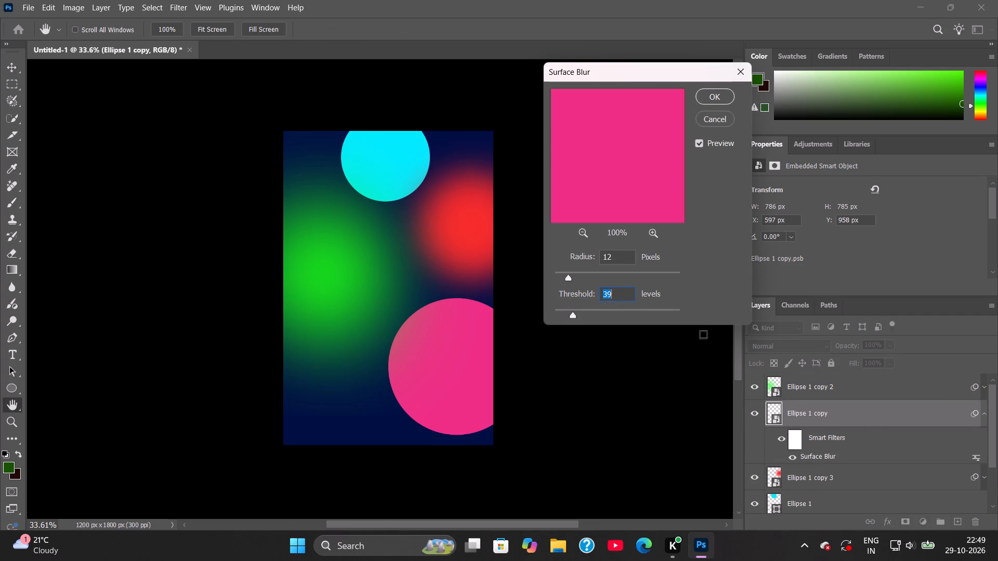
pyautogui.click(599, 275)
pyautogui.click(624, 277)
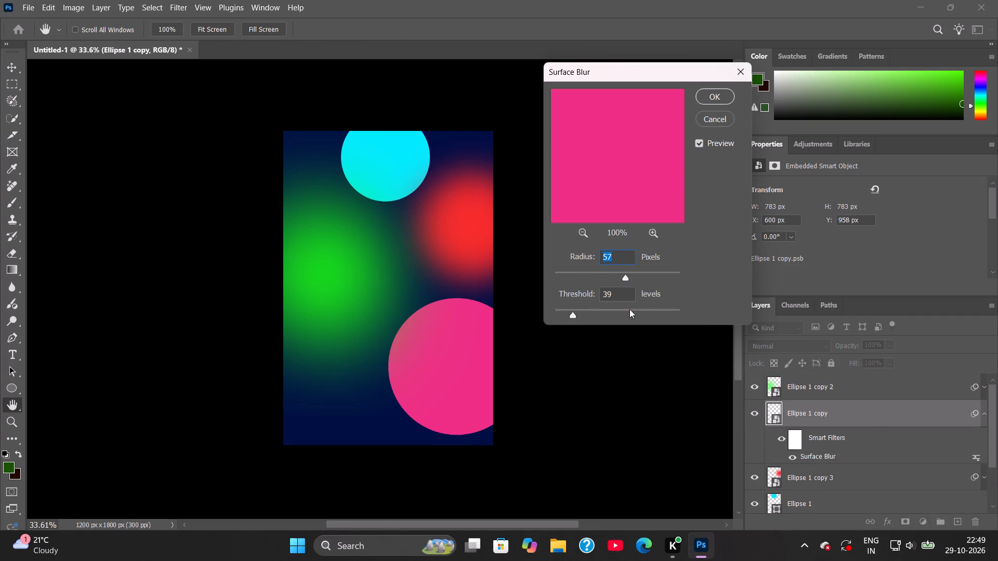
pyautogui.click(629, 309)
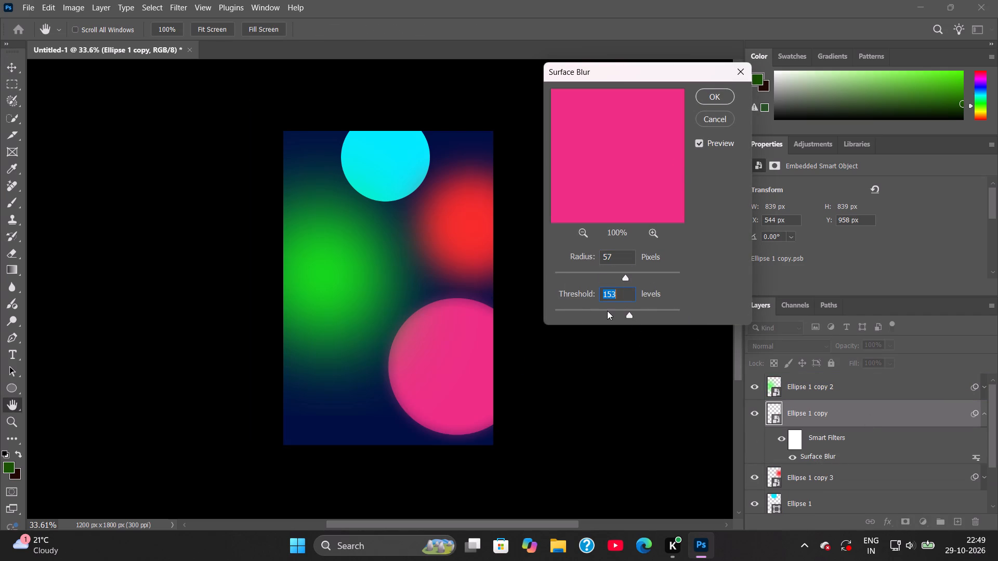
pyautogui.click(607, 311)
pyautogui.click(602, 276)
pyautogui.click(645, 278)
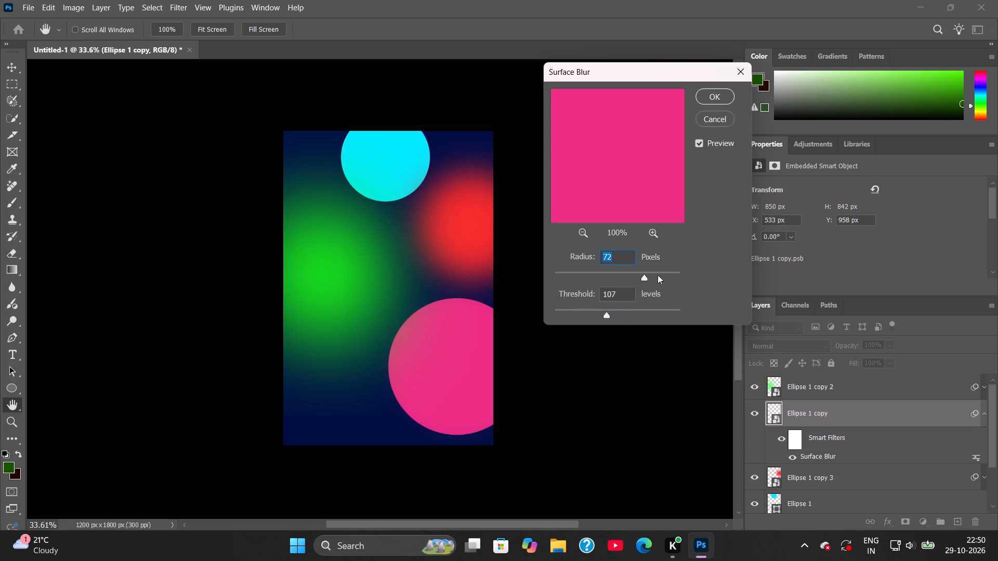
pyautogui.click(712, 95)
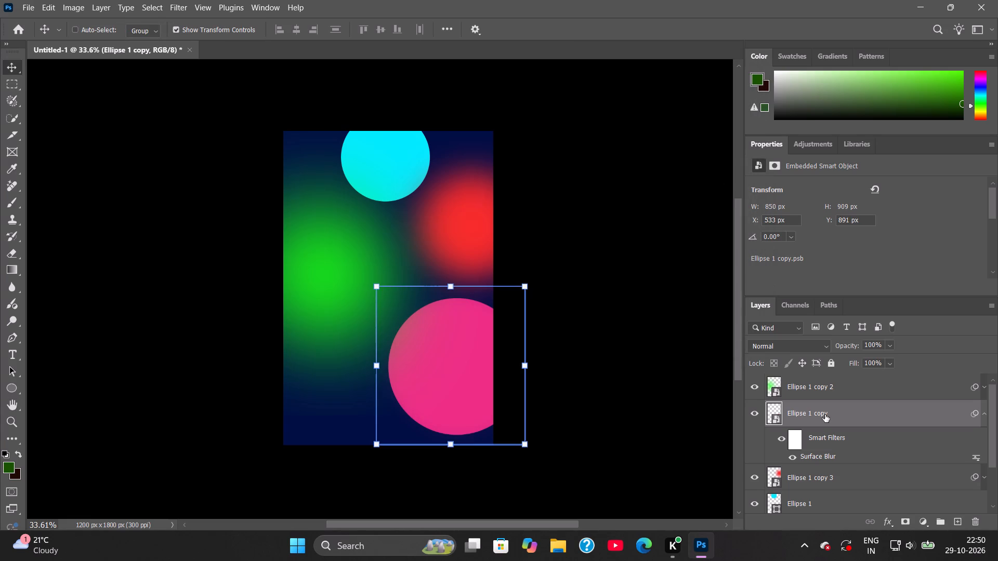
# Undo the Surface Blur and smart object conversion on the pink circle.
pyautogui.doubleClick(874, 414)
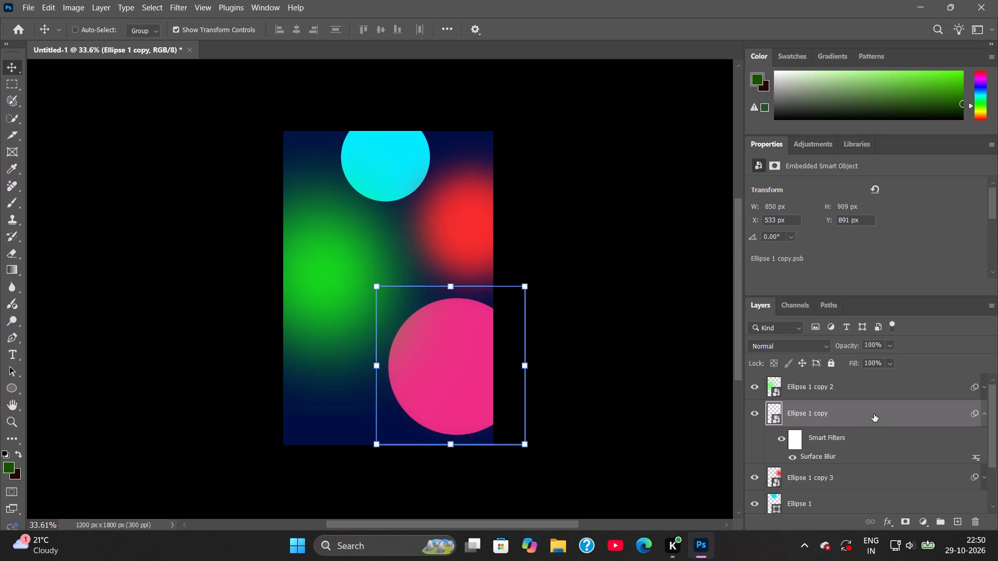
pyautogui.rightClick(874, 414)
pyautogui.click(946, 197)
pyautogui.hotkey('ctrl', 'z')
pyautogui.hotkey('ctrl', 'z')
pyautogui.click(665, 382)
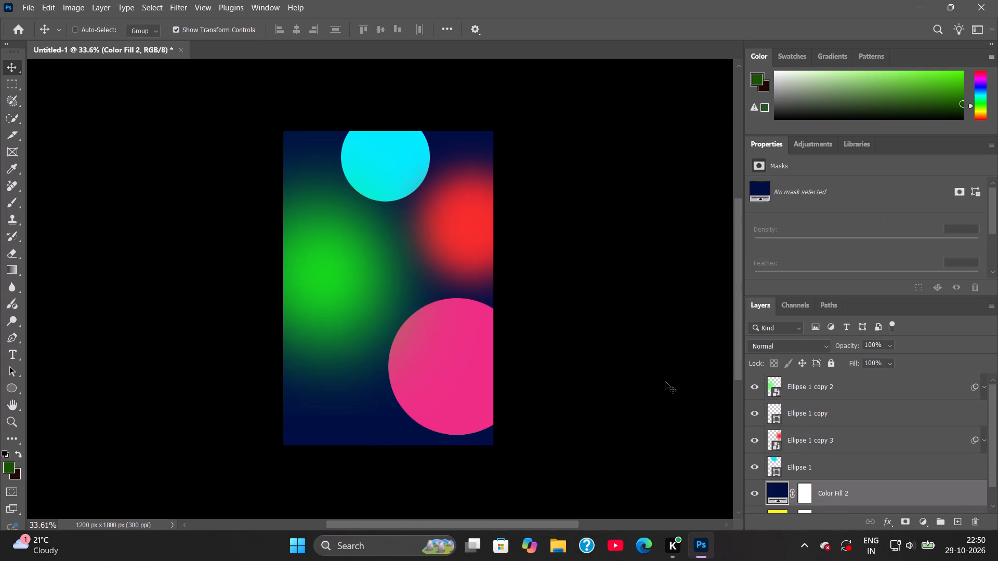
# Convert the pink circle's layer, Ellipse 1 copy, to a smart object and apply the Average blur filter.
pyautogui.click(811, 439)
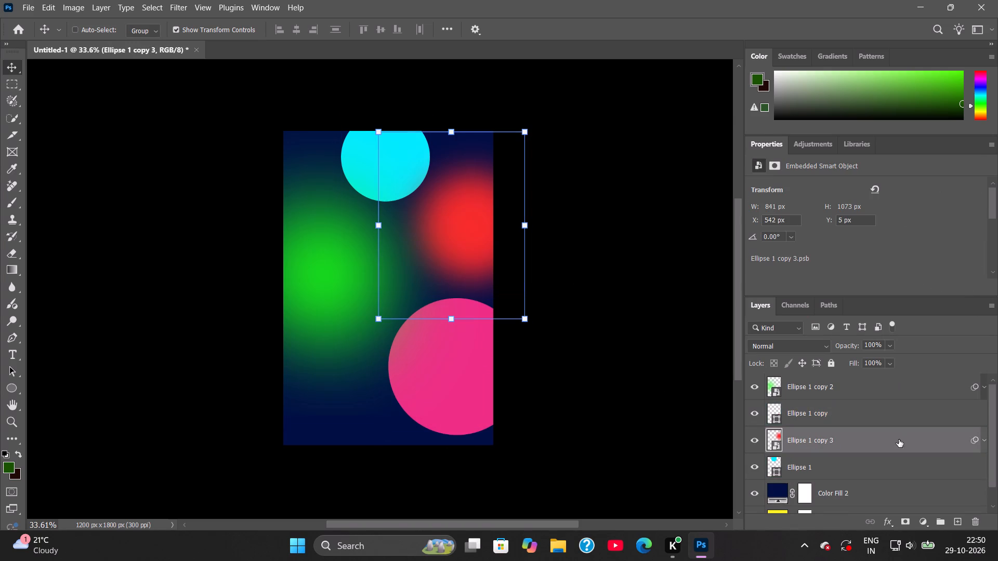
pyautogui.click(821, 393)
pyautogui.click(821, 420)
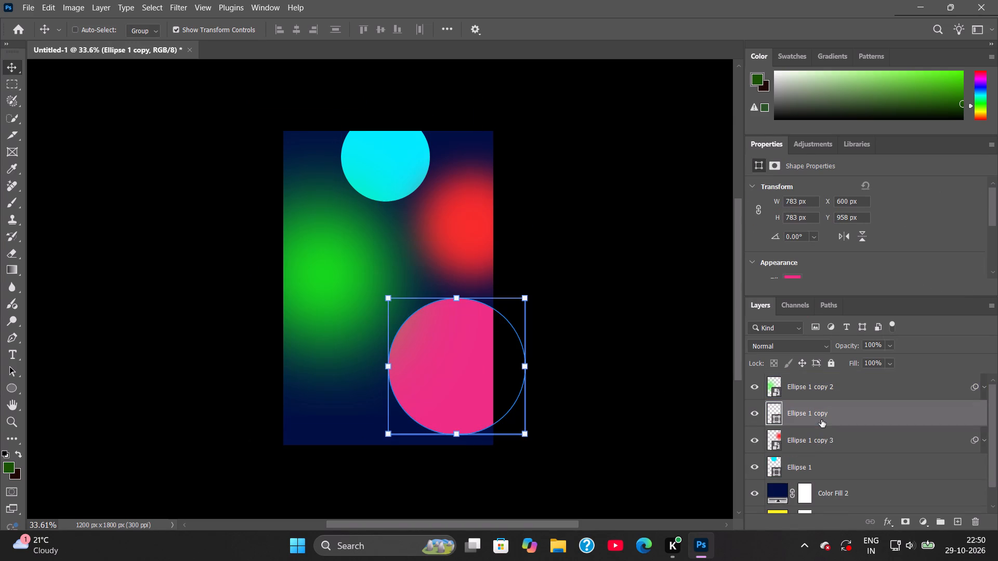
pyautogui.click(182, 6)
pyautogui.click(297, 198)
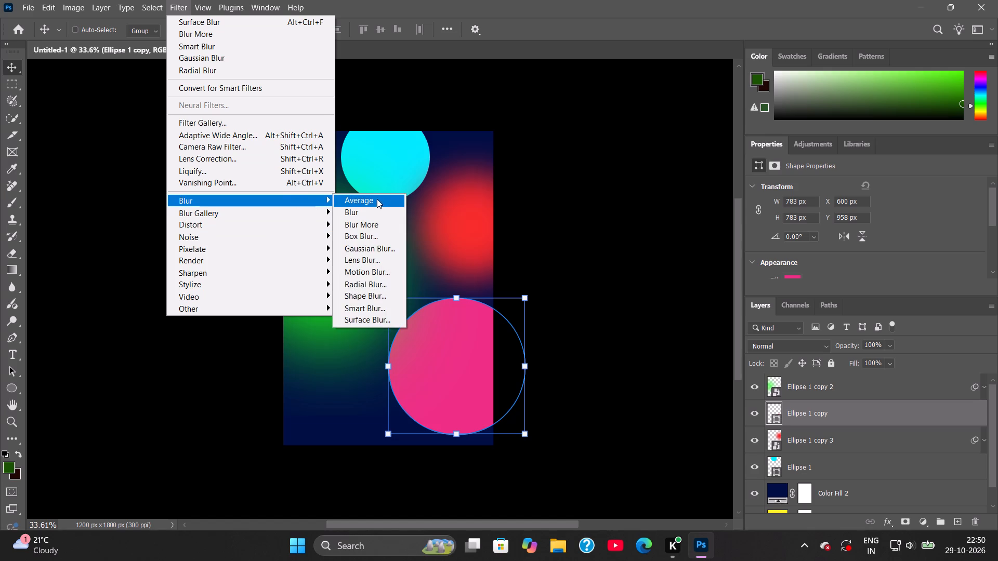
pyautogui.click(372, 202)
pyautogui.click(521, 216)
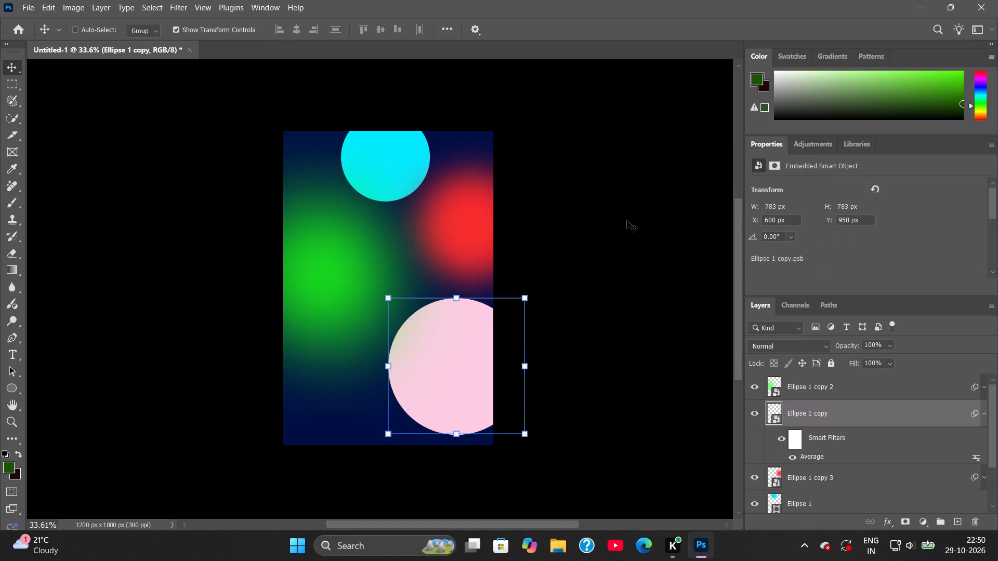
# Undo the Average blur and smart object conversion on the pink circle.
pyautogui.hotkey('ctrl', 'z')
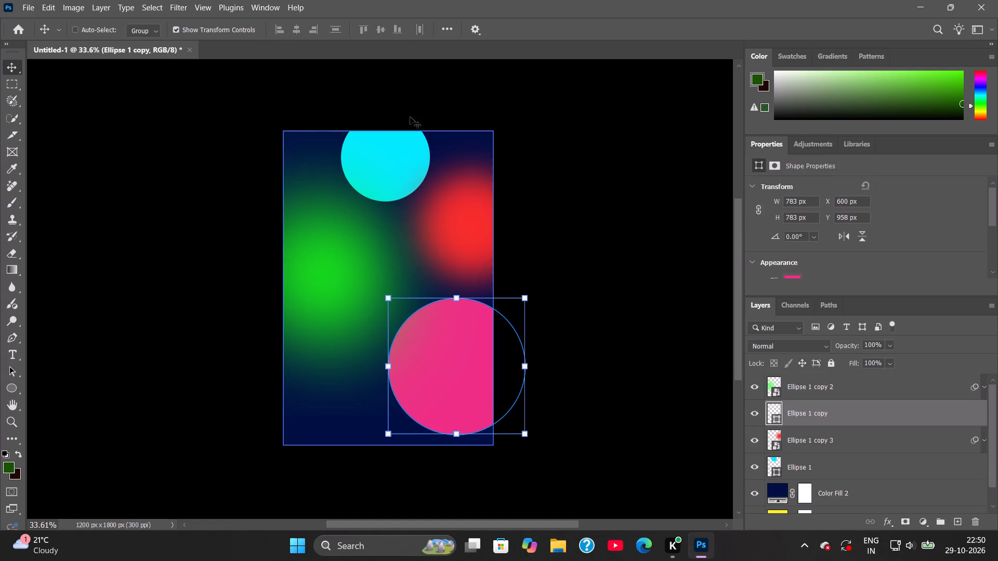
# Convert the pink circle to a smart object and apply a Gaussian Blur with a radius of 200 pixels.
pyautogui.click(186, 0)
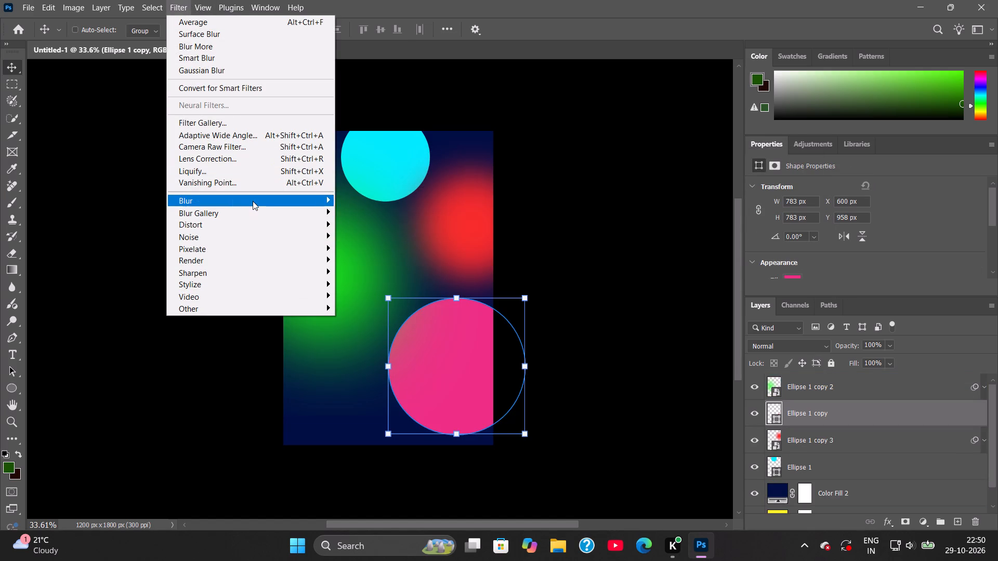
pyautogui.click(253, 201)
pyautogui.click(386, 249)
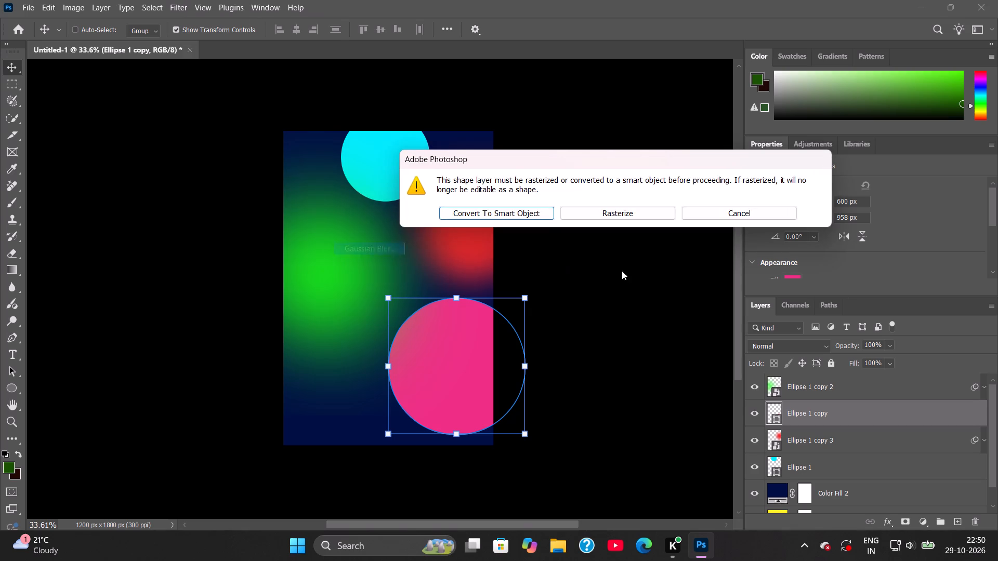
pyautogui.click(491, 213)
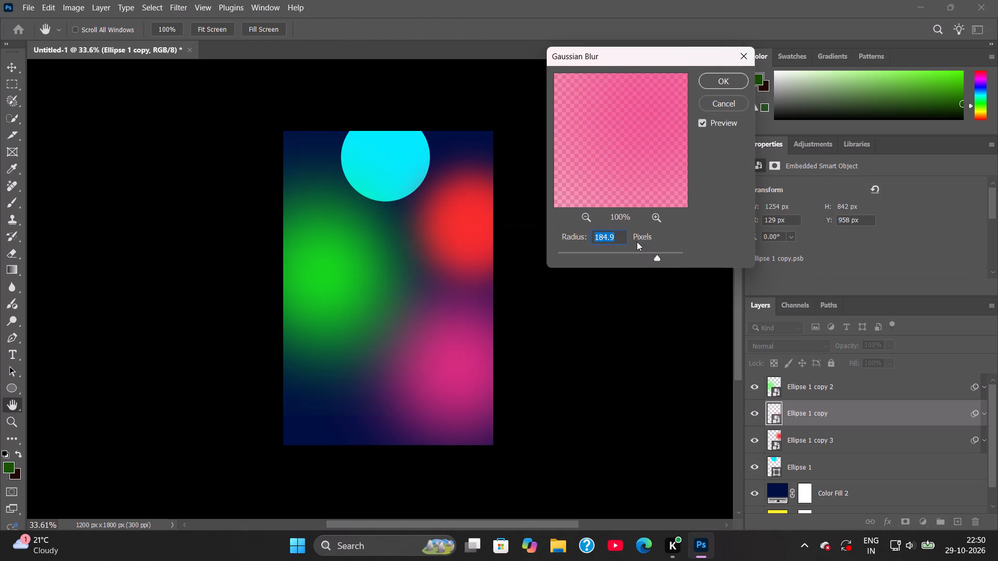
pyautogui.click(639, 252)
pyautogui.click(653, 257)
pyautogui.click(671, 257)
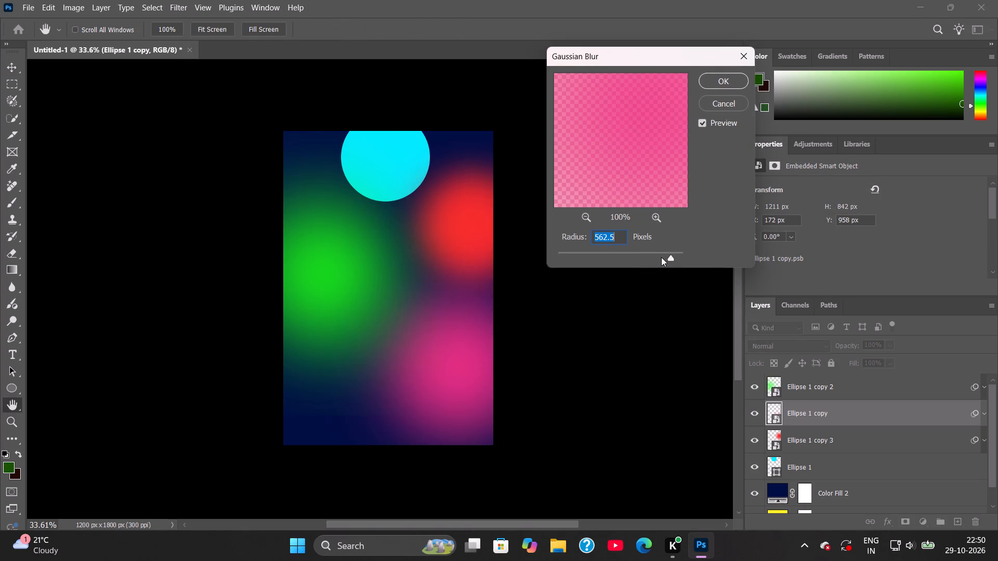
pyautogui.click(666, 255)
pyautogui.click(660, 255)
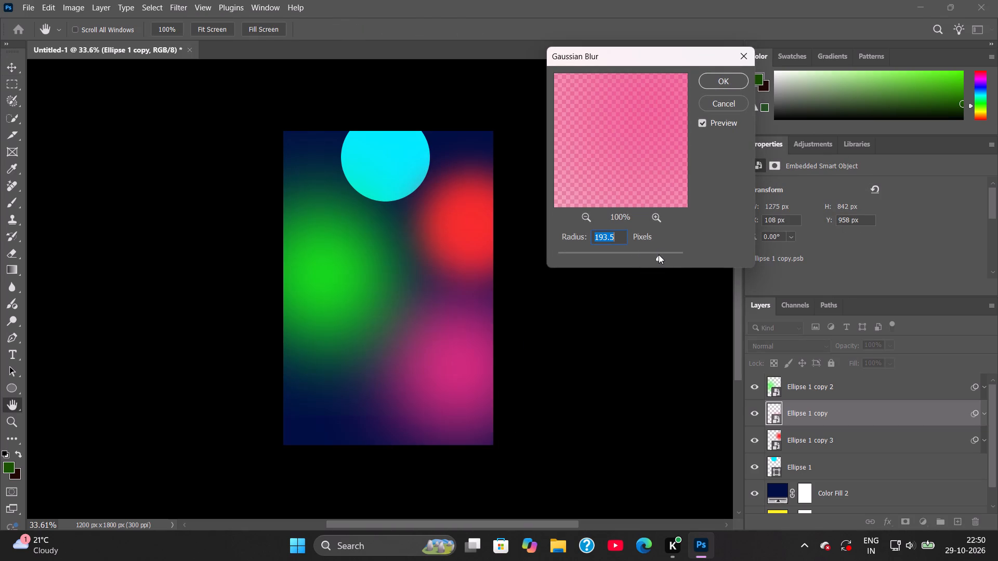
pyautogui.click(666, 255)
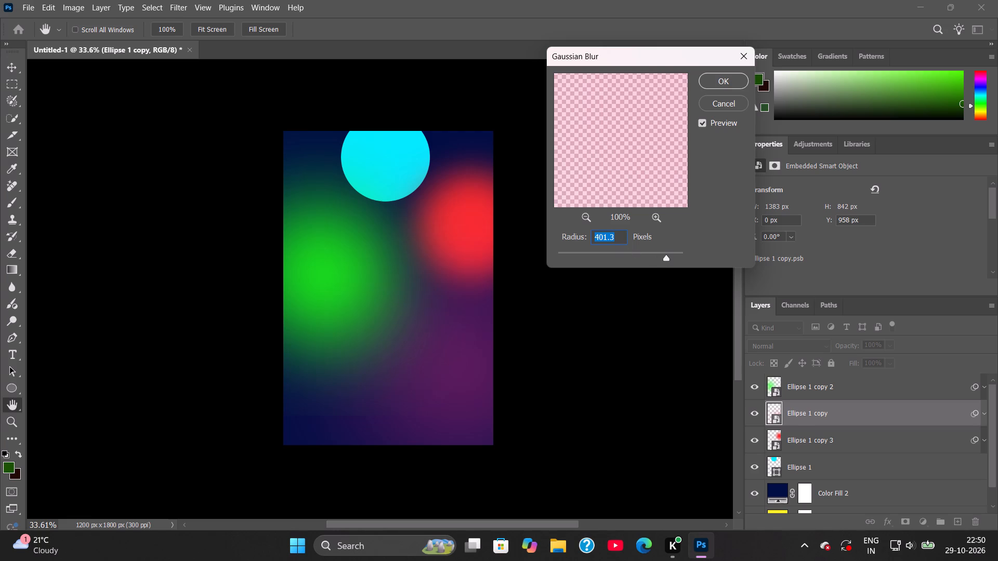
pyautogui.write('200')
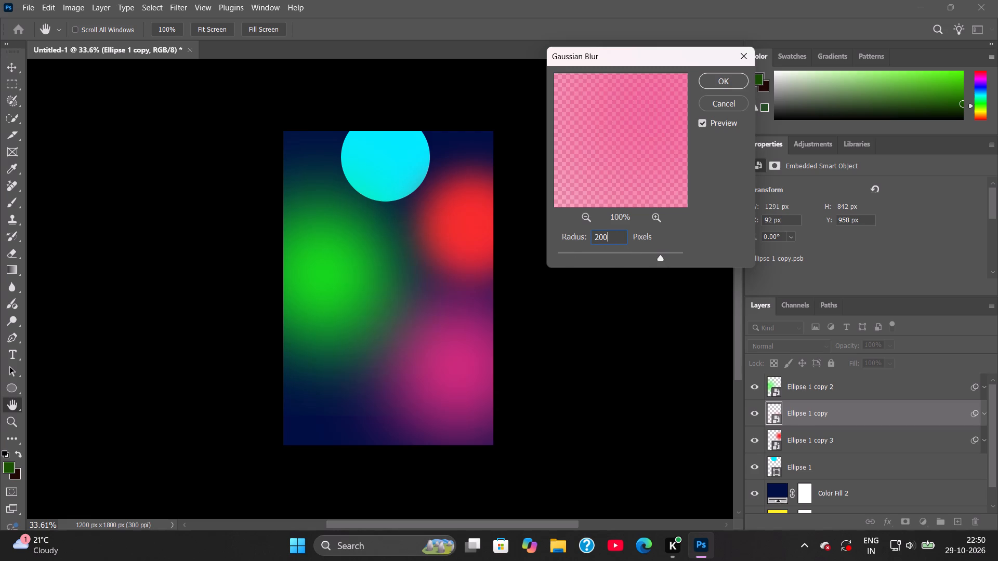
pyautogui.click(707, 84)
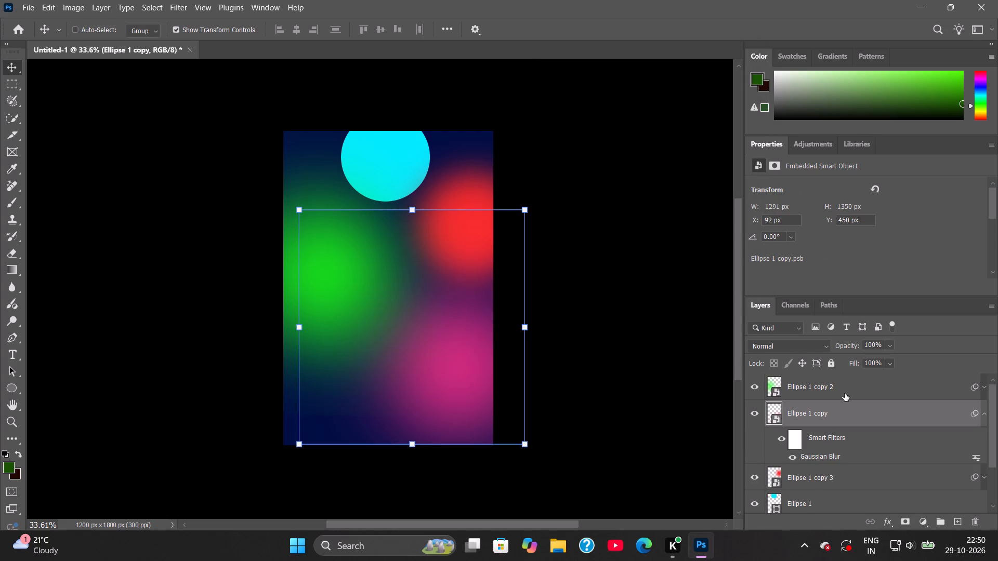
# Convert the cyan circle's layer, Ellipse 1, to a smart object and start an Iris Blur tilted slightly, with blur at 227 px.
pyautogui.click(807, 498)
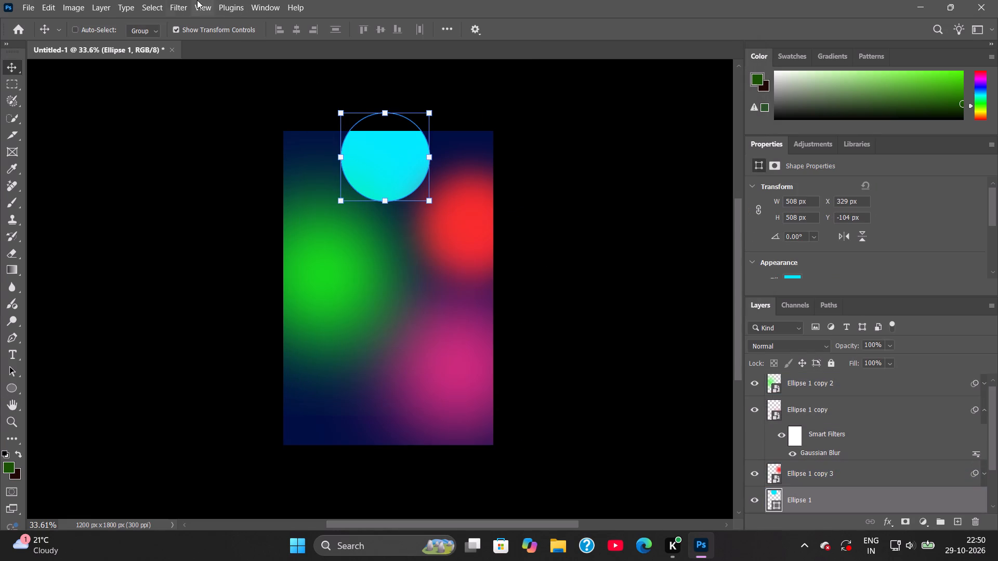
pyautogui.click(181, 4)
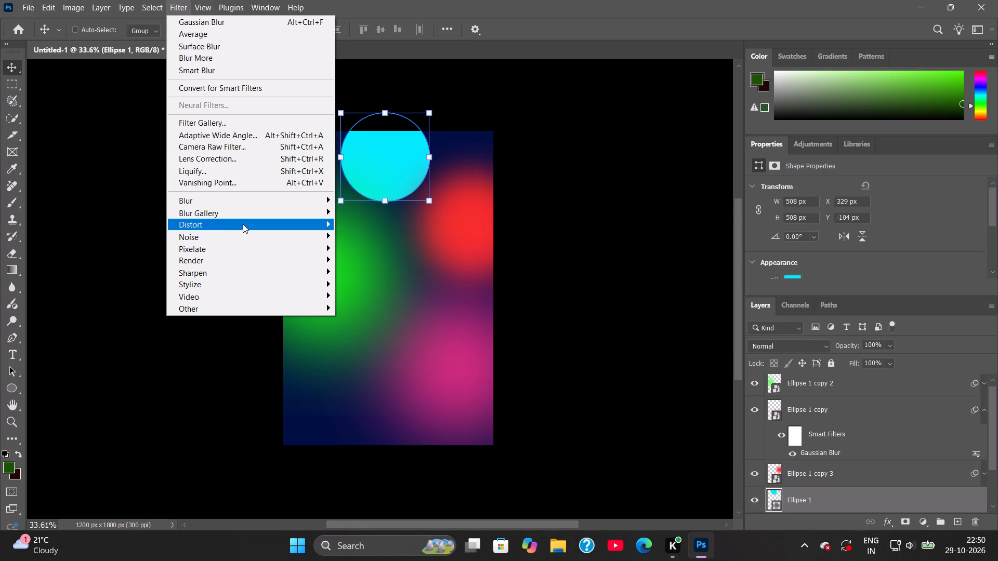
pyautogui.click(243, 214)
pyautogui.click(359, 223)
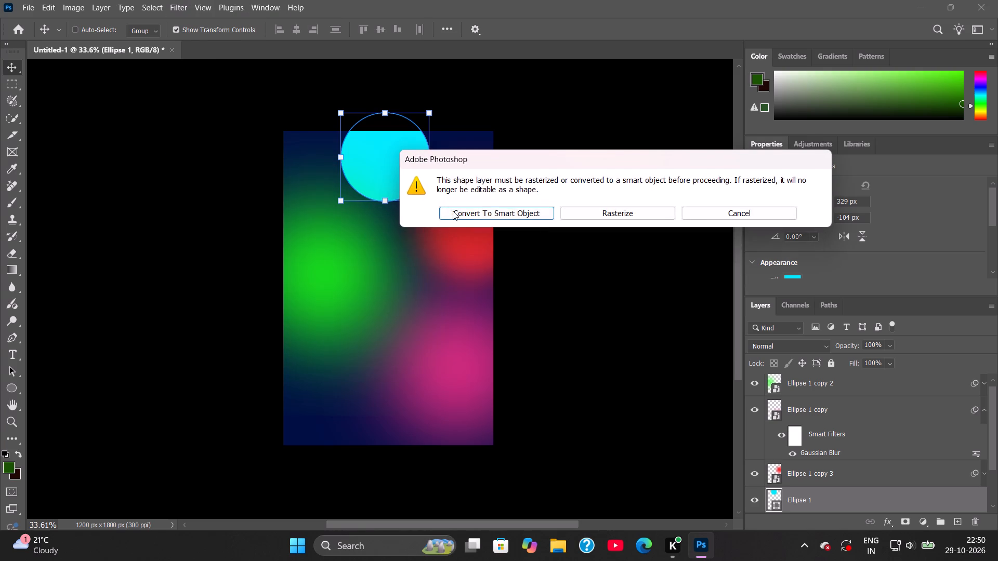
pyautogui.click(510, 208)
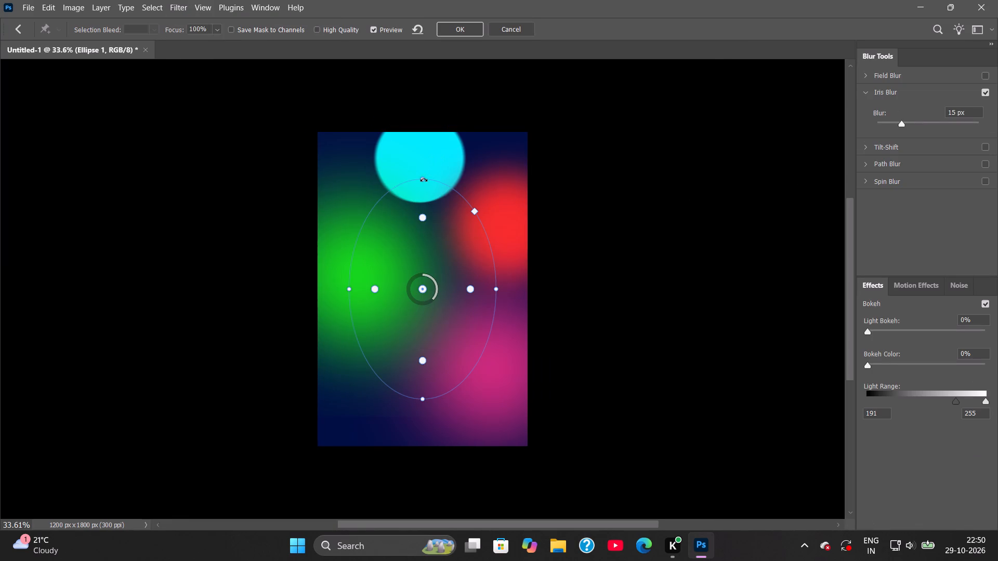
pyautogui.moveTo(424, 179); pyautogui.dragTo(382, 181)
pyautogui.moveTo(423, 284); pyautogui.dragTo(430, 235)
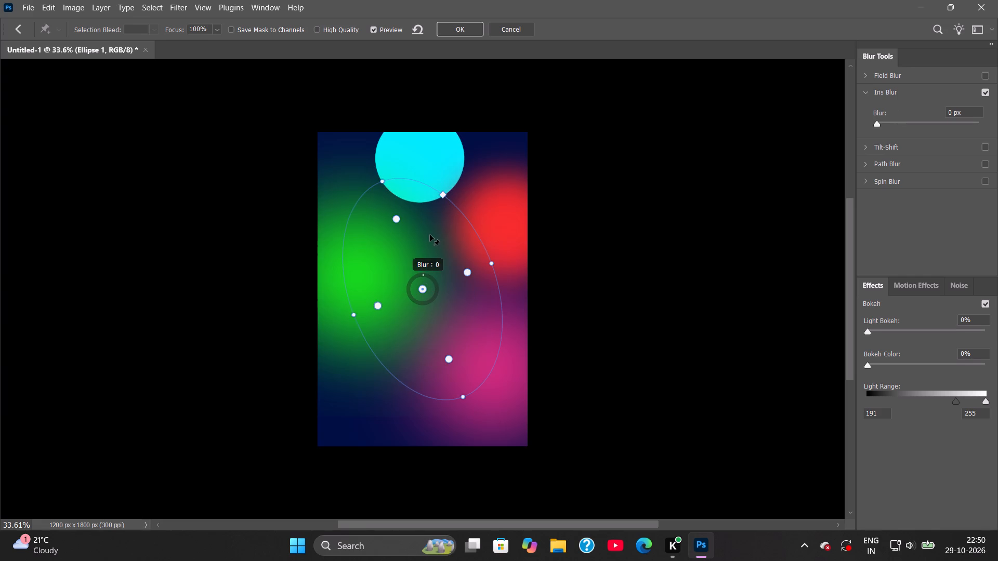
pyautogui.moveTo(430, 235); pyautogui.dragTo(407, 296)
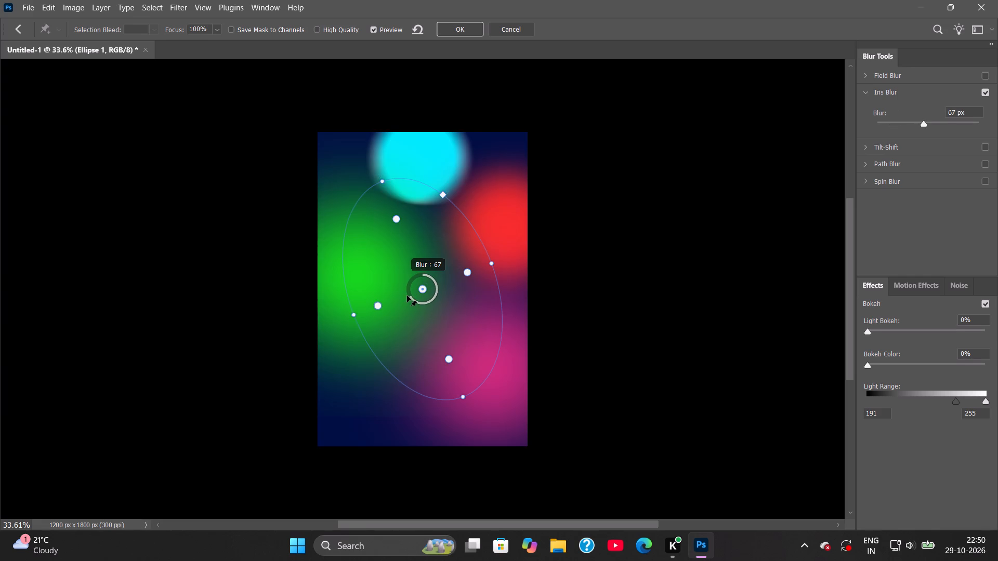
pyautogui.moveTo(407, 296); pyautogui.dragTo(390, 257)
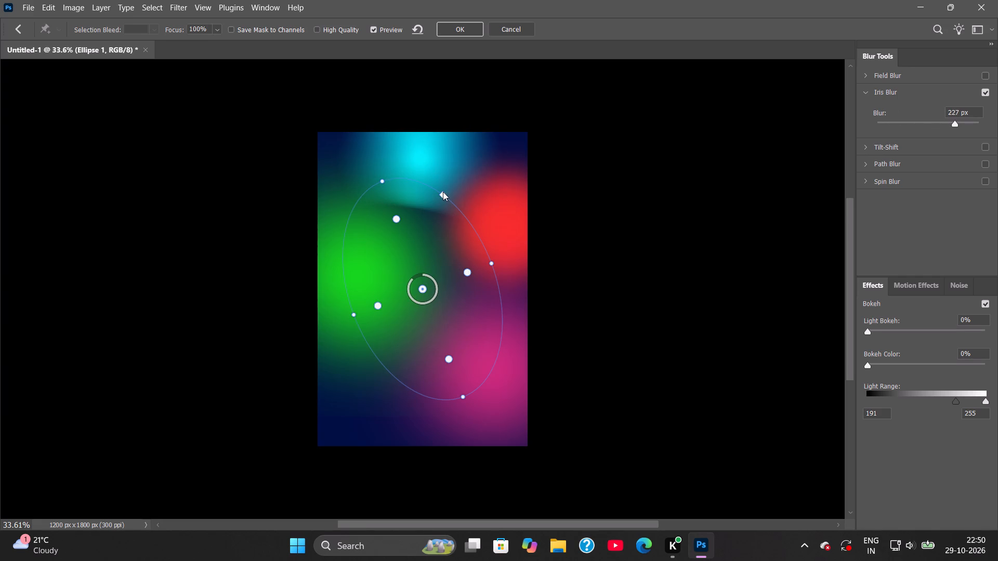
# Rotate and enlarge the iris ellipse into an upright oval spanning nearly the full height and slightly more than the width of the canvas.
pyautogui.moveTo(379, 172); pyautogui.dragTo(387, 172)
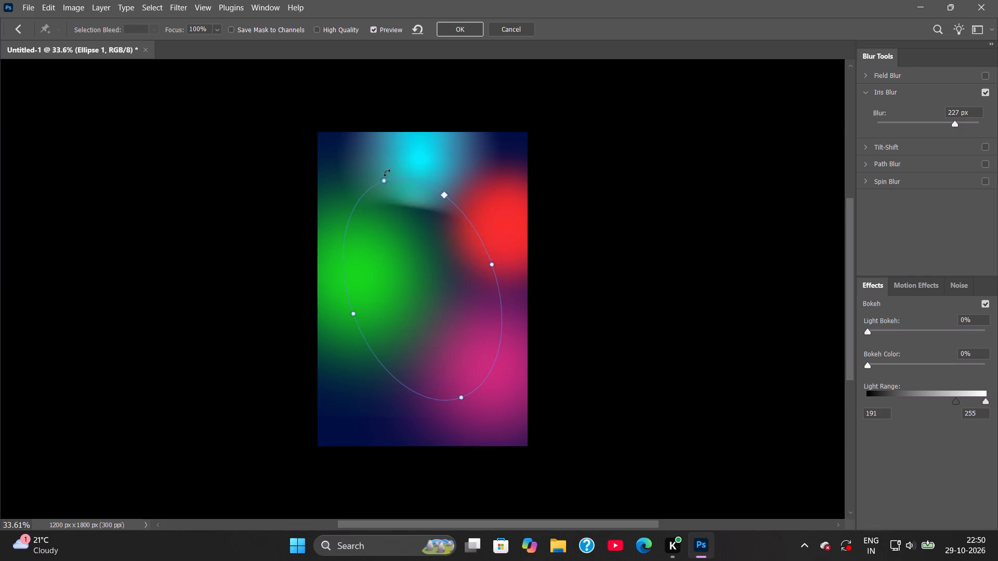
pyautogui.moveTo(387, 172); pyautogui.dragTo(483, 298)
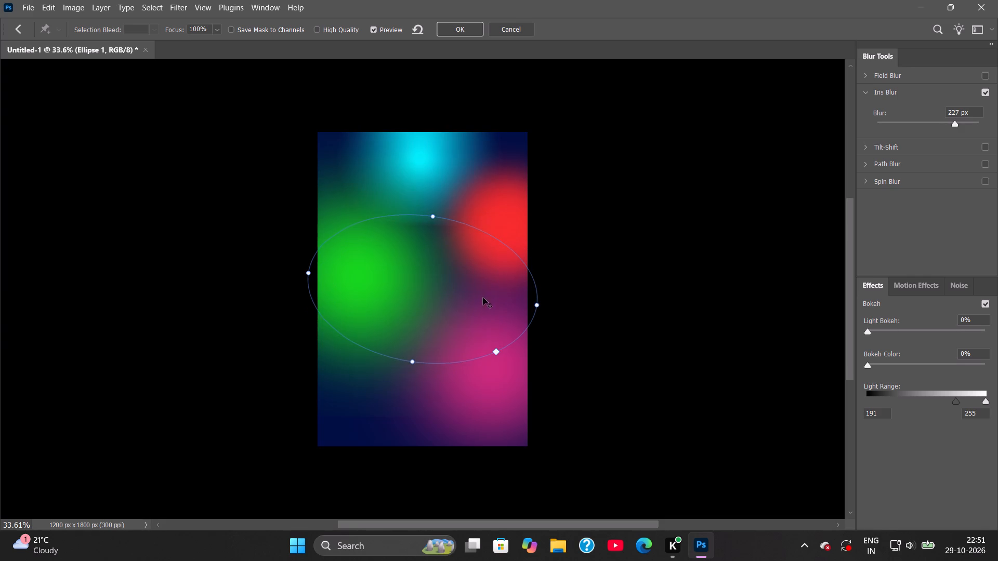
pyautogui.moveTo(431, 211); pyautogui.dragTo(354, 223)
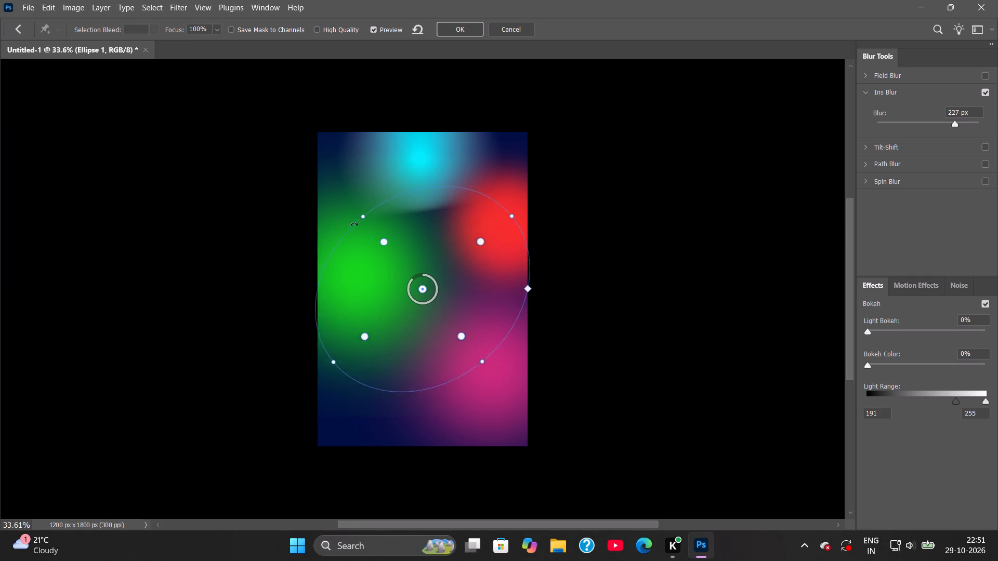
pyautogui.moveTo(354, 223); pyautogui.dragTo(445, 123)
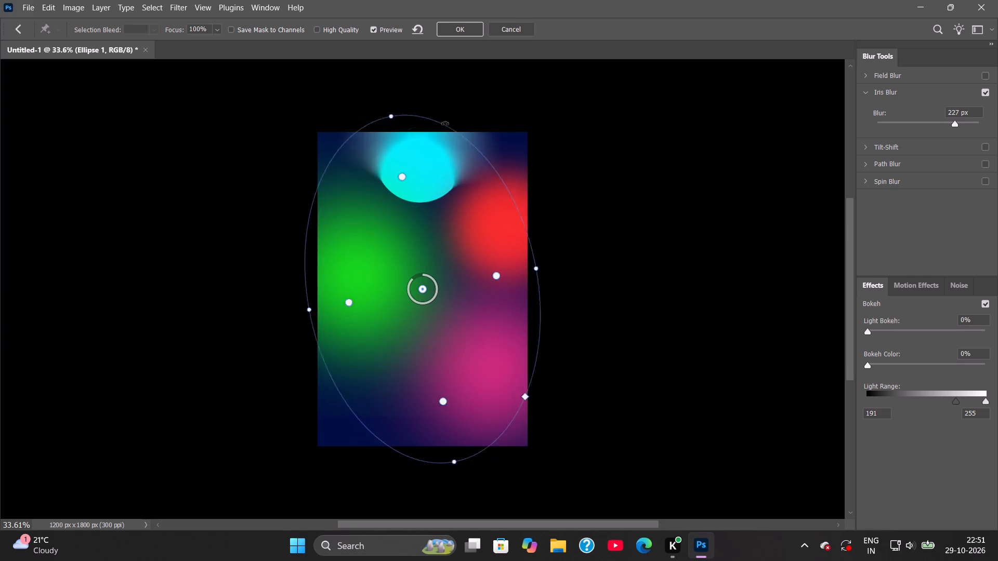
pyautogui.moveTo(445, 123); pyautogui.dragTo(442, 131)
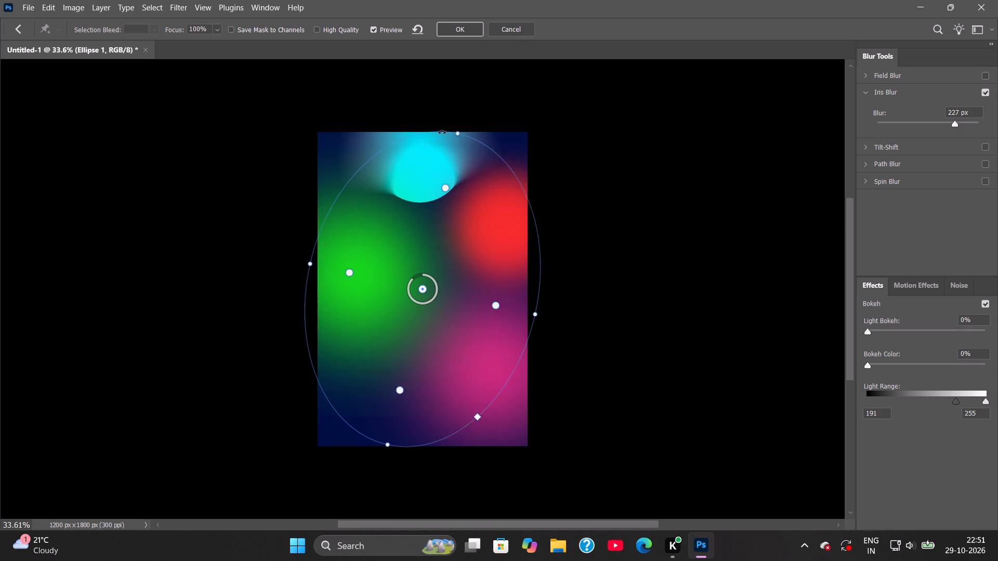
pyautogui.moveTo(442, 131); pyautogui.dragTo(366, 215)
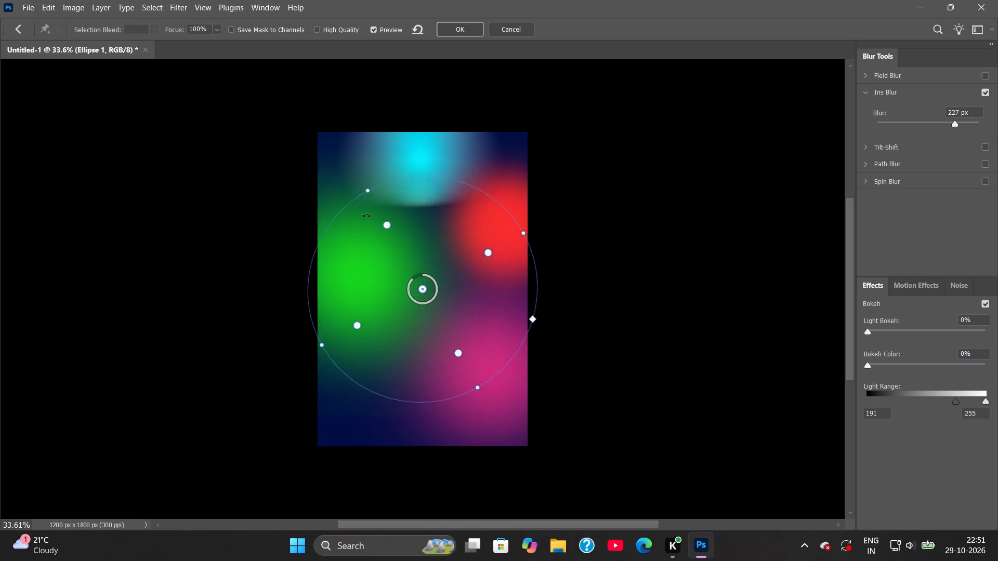
pyautogui.moveTo(366, 215); pyautogui.dragTo(419, 458)
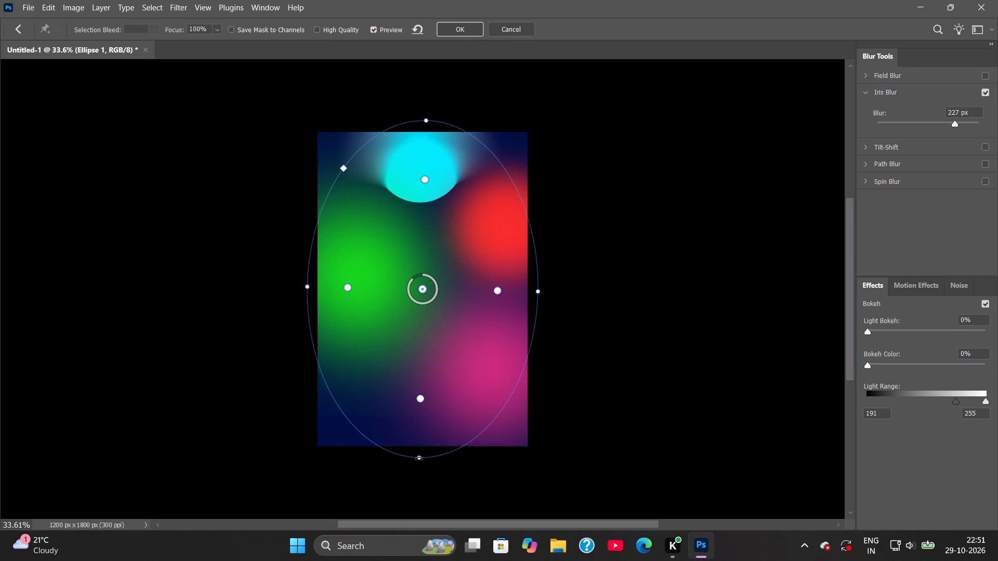
pyautogui.moveTo(419, 458); pyautogui.dragTo(419, 442)
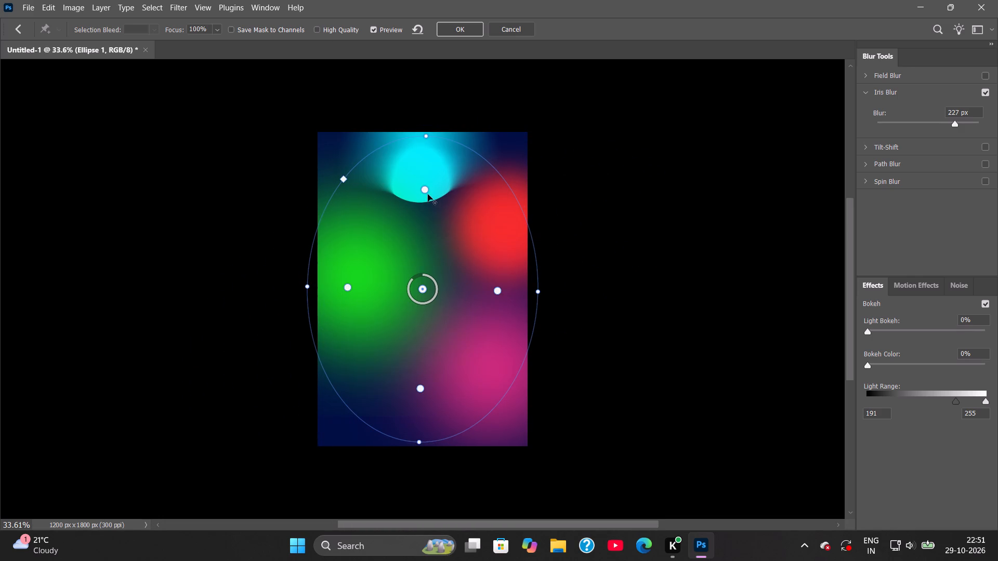
# Widen the iris's sharp inner area up over the cyan circle and shift the whole iris slightly toward the canvas's left edge.
pyautogui.moveTo(424, 189); pyautogui.dragTo(423, 178)
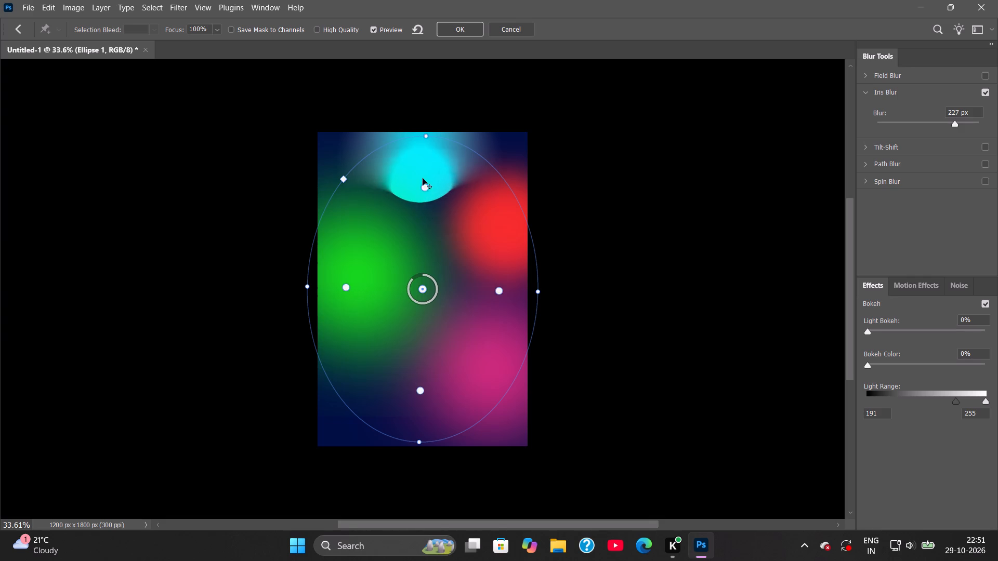
pyautogui.moveTo(423, 178); pyautogui.dragTo(423, 188)
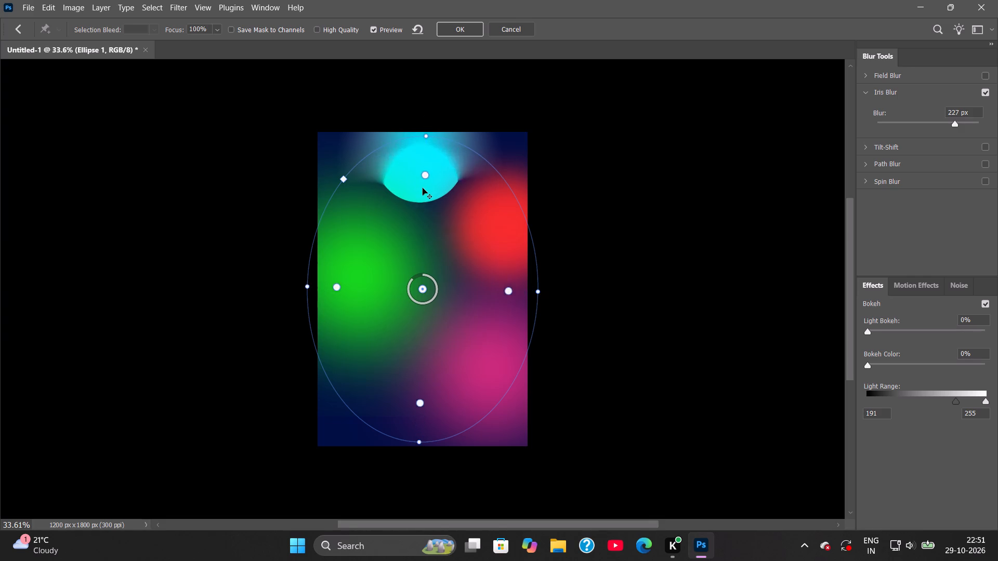
pyautogui.moveTo(423, 188); pyautogui.dragTo(424, 179)
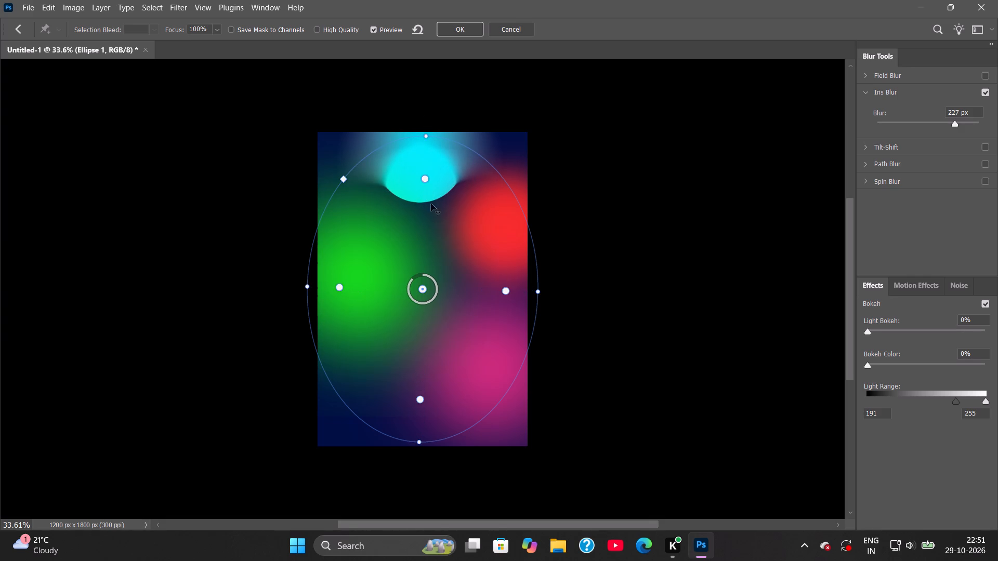
pyautogui.moveTo(441, 229); pyautogui.dragTo(434, 227)
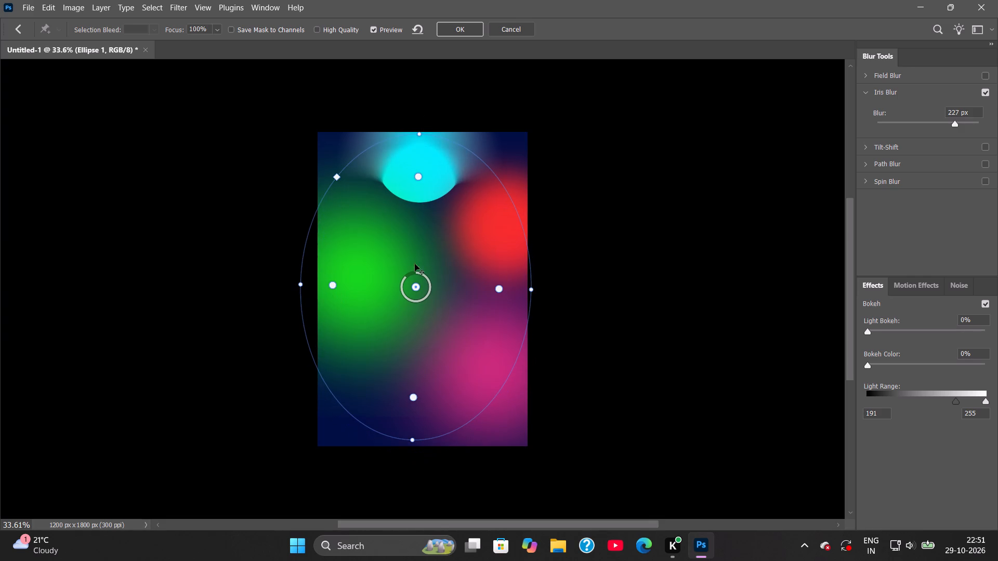
# Set the cyan circle's Iris Blur amount to 472 px and apply the filter.
pyautogui.moveTo(406, 273); pyautogui.dragTo(400, 273)
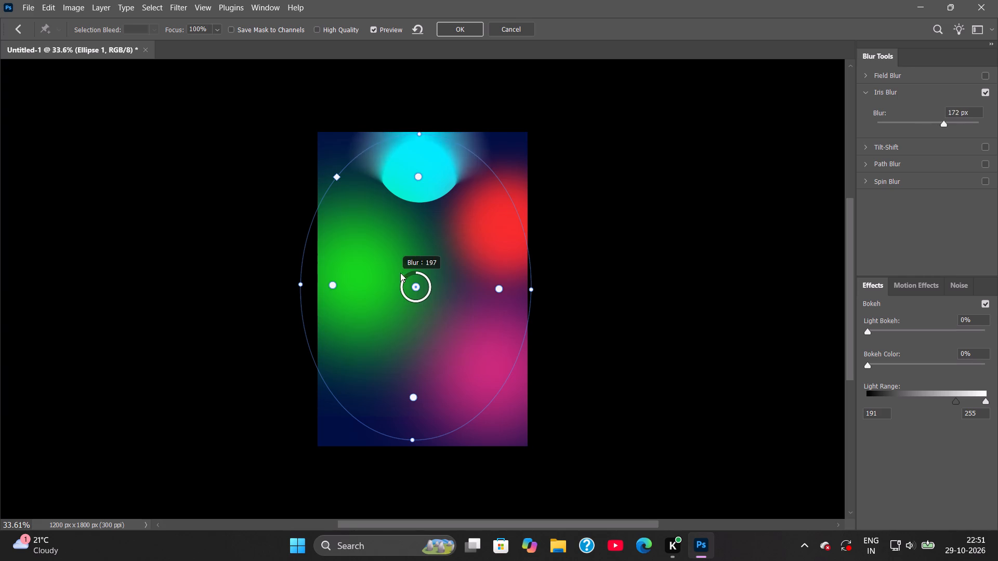
pyautogui.moveTo(400, 273); pyautogui.dragTo(414, 253)
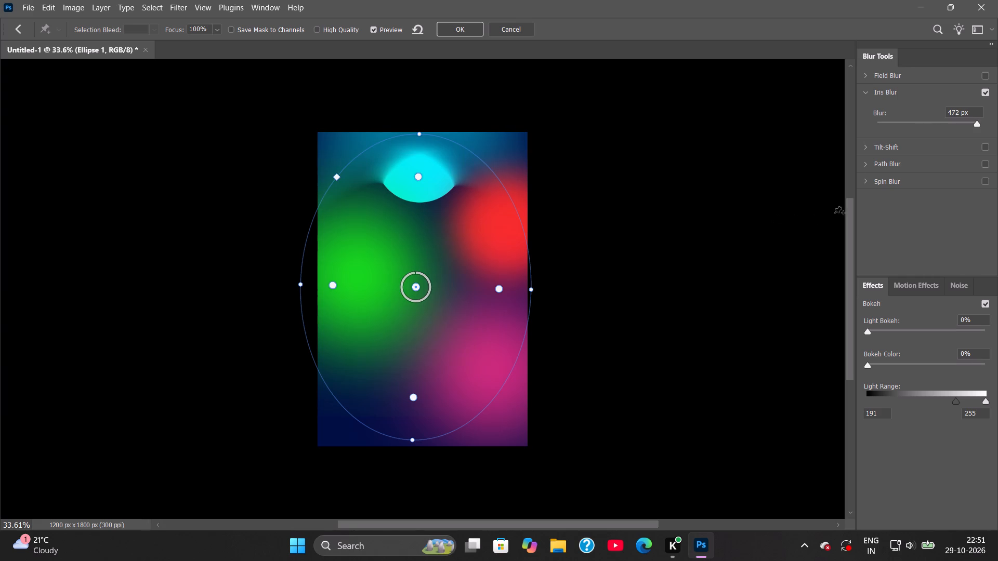
pyautogui.click(457, 28)
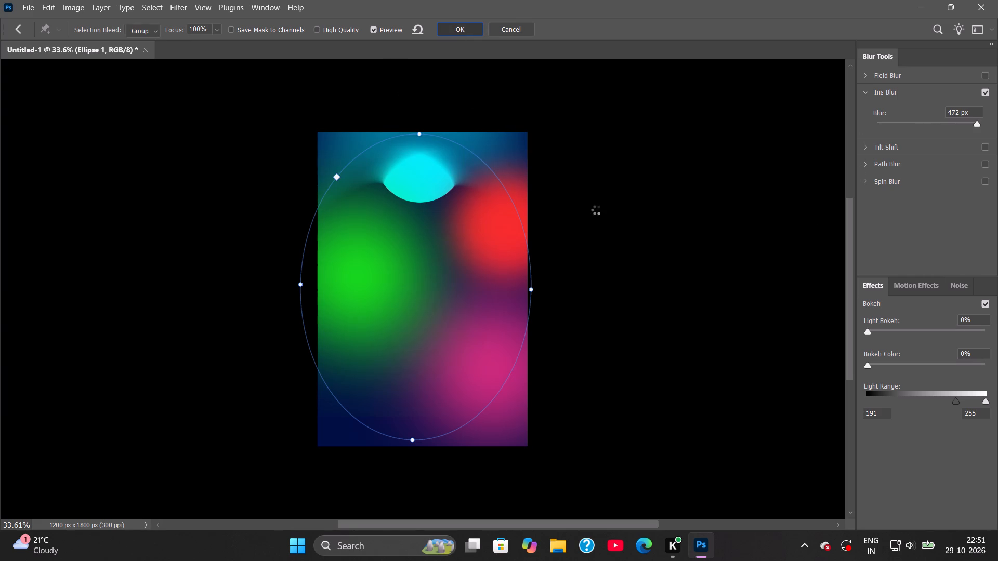
# Collapse the smart filter list of Ellipse 1 and select the yellow Color Fill 1 layer.
pyautogui.scroll(-5, 876, 459)
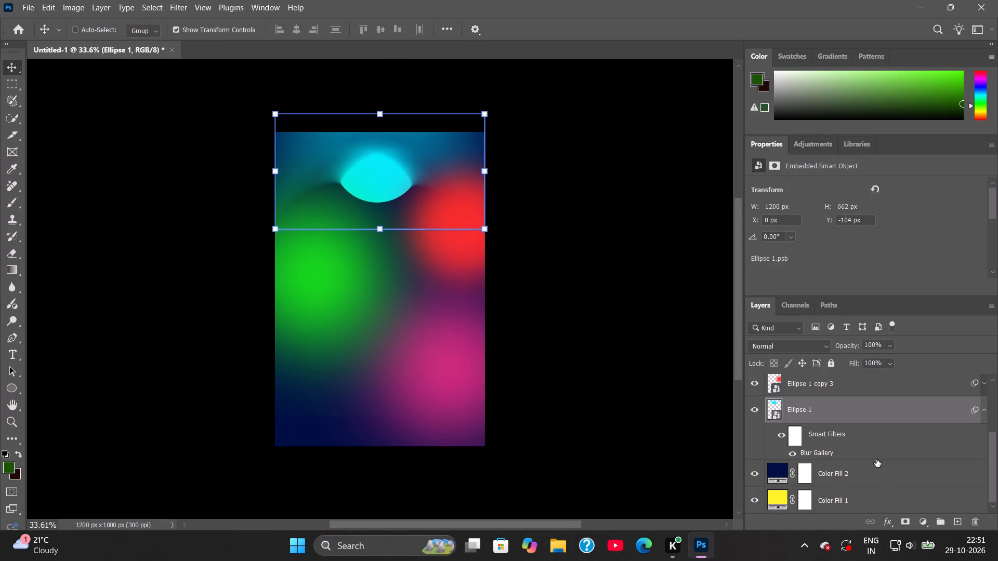
pyautogui.scroll(-2, 876, 459)
pyautogui.click(982, 413)
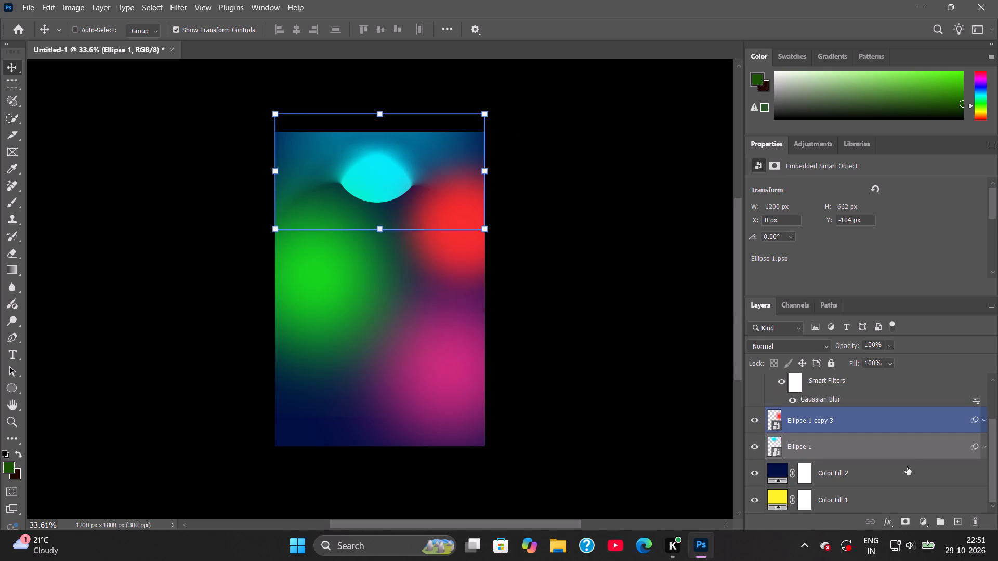
pyautogui.scroll(-3, 907, 467)
pyautogui.click(879, 504)
pyautogui.click(646, 375)
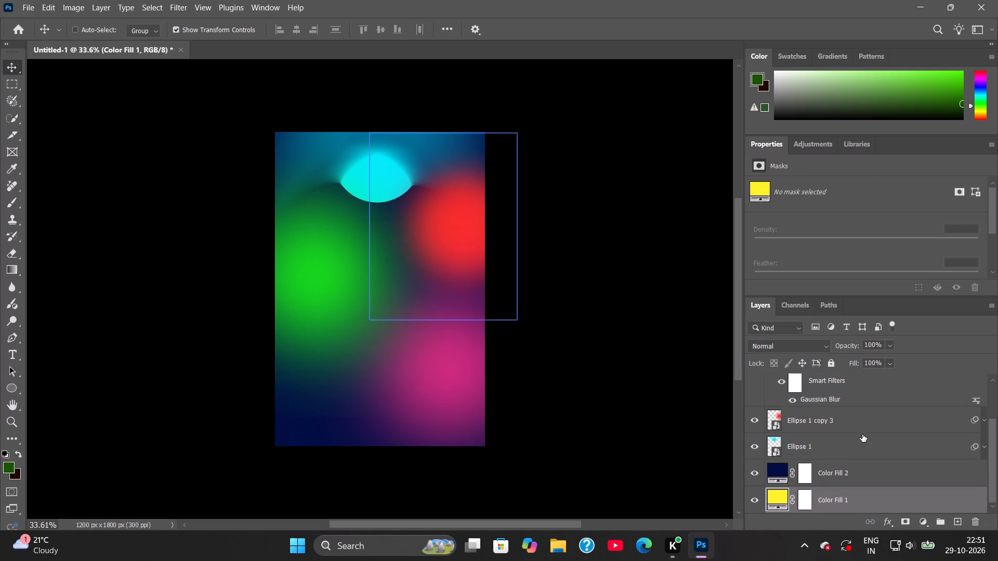
# Duplicate the red circle layer Ellipse 1 copy 3 and place the copy at the canvas's lower-left corner, at X -471 px, Y 1125 px.
pyautogui.scroll(3, 862, 434)
pyautogui.scroll(-3, 855, 436)
pyautogui.click(823, 423)
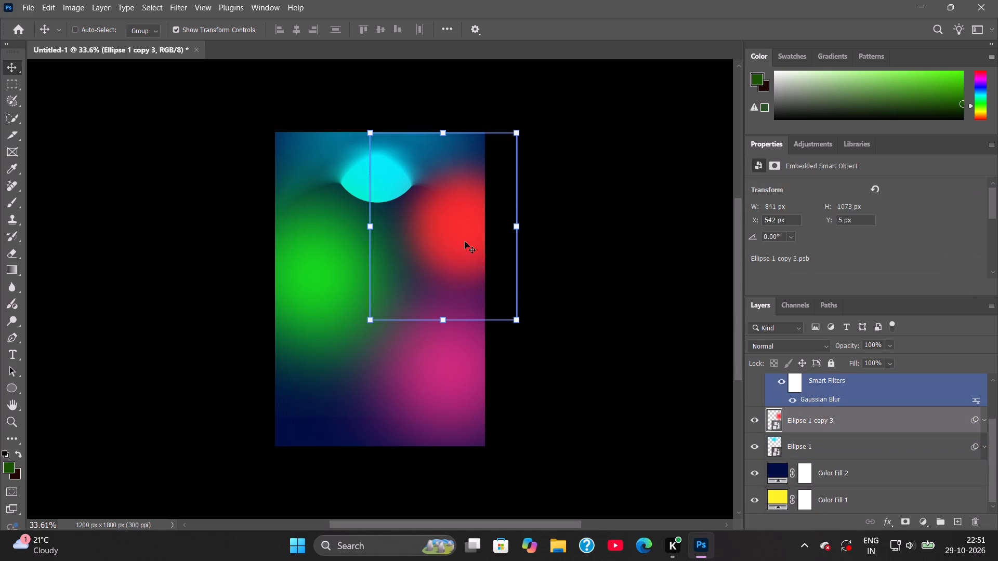
pyautogui.keyDown('alt'); pyautogui.moveTo(460, 243); pyautogui.dragTo(288, 436); pyautogui.keyUp('alt')
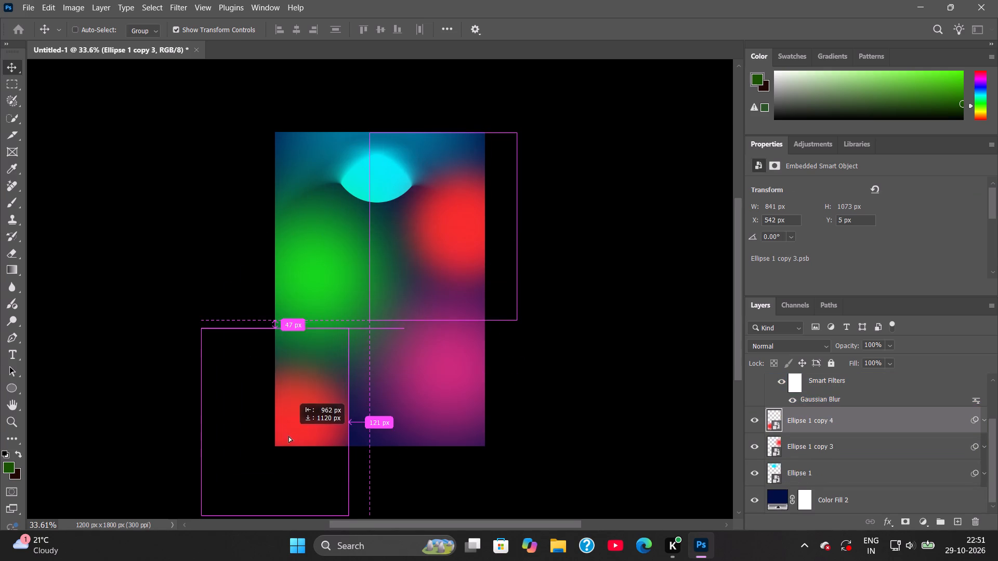
pyautogui.keyDown('alt'); pyautogui.moveTo(288, 436); pyautogui.dragTo(283, 442); pyautogui.keyUp('alt')
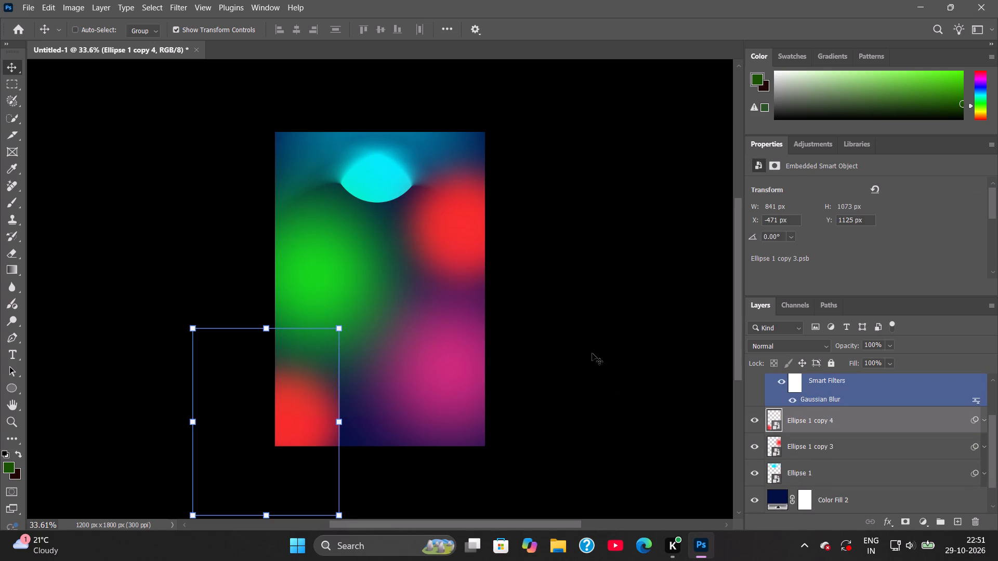
# Examine the smart object properties of the duplicated red circle.
pyautogui.scroll(-1, 900, 235)
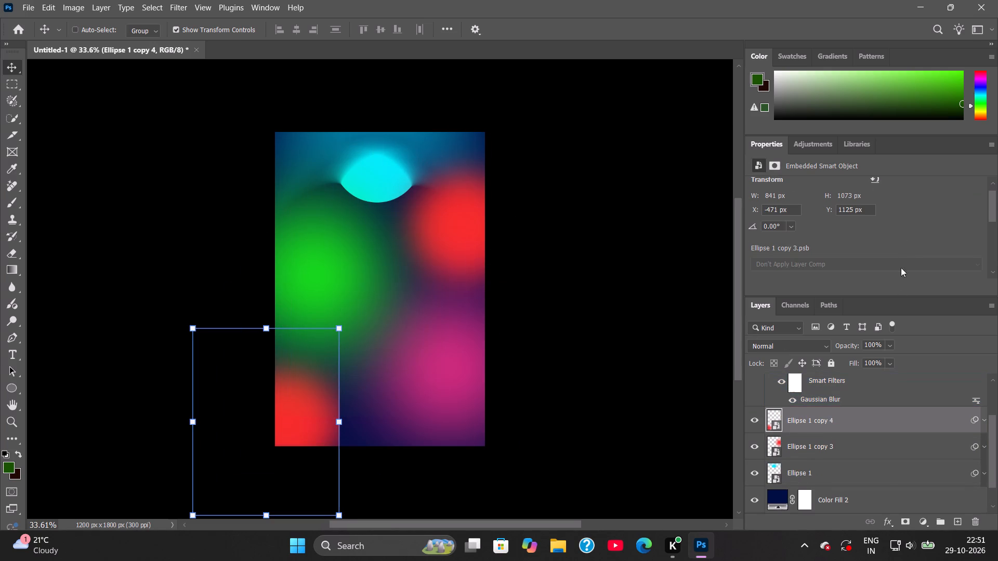
pyautogui.scroll(-5, 904, 211)
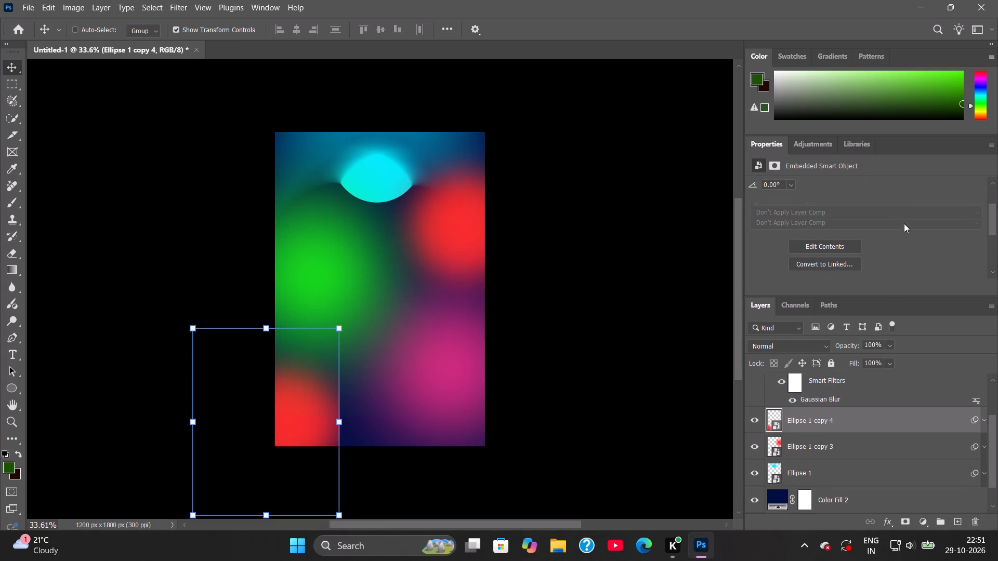
pyautogui.scroll(3, 904, 224)
pyautogui.click(850, 417)
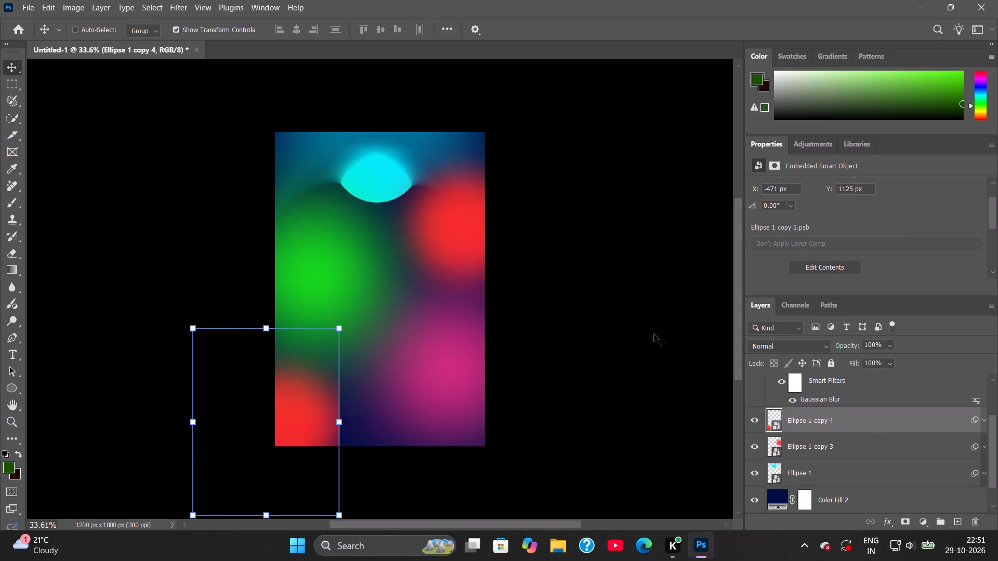
pyautogui.scroll(-5, 909, 259)
pyautogui.scroll(5, 909, 259)
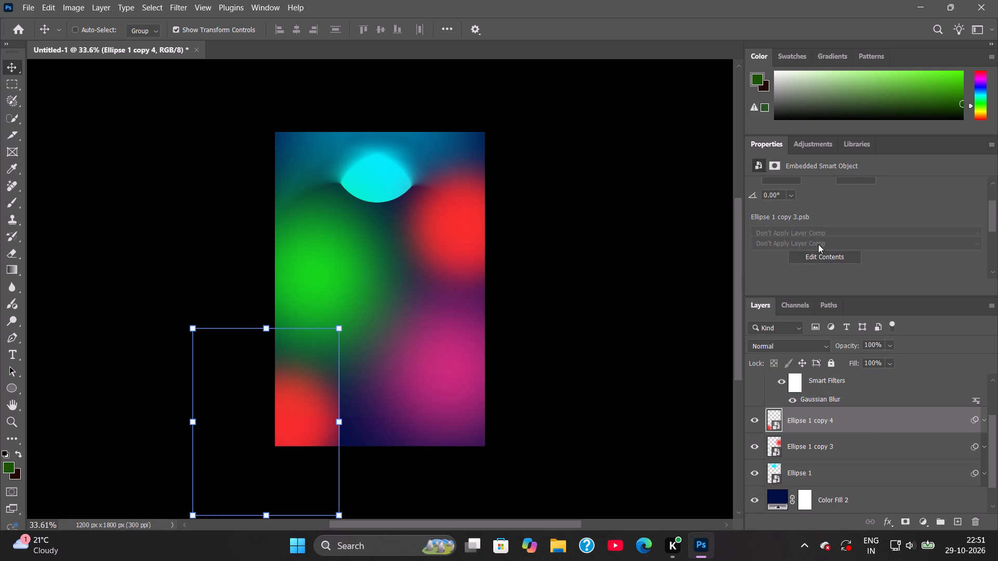
pyautogui.click(806, 148)
pyautogui.click(844, 142)
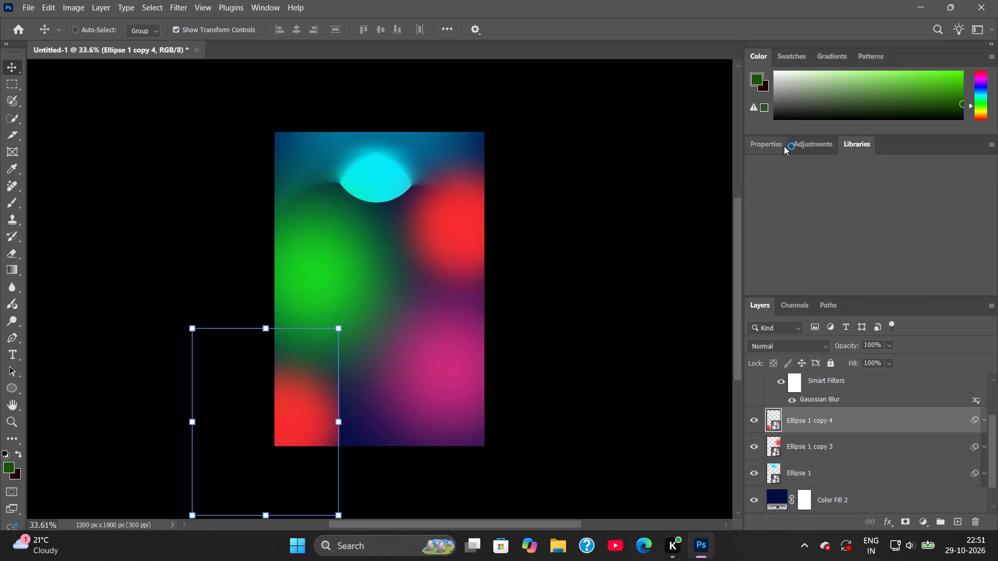
pyautogui.click(782, 145)
pyautogui.scroll(10, 898, 224)
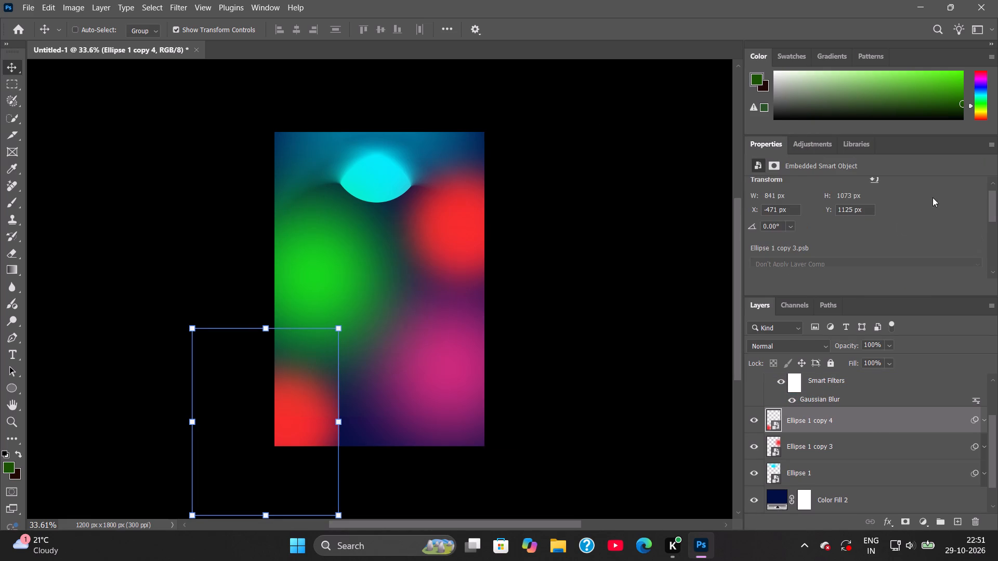
pyautogui.moveTo(988, 203); pyautogui.dragTo(995, 173)
# Move the lower red circle horizontally inward from the canvas's left edge to X -374 px.
pyautogui.click(838, 414)
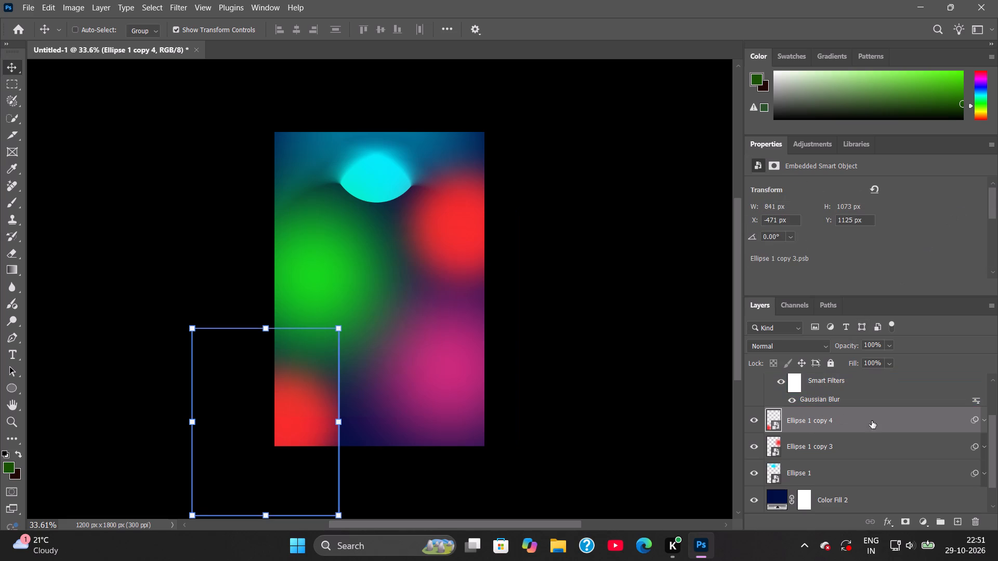
pyautogui.moveTo(296, 415); pyautogui.dragTo(310, 413)
pyautogui.click(638, 360)
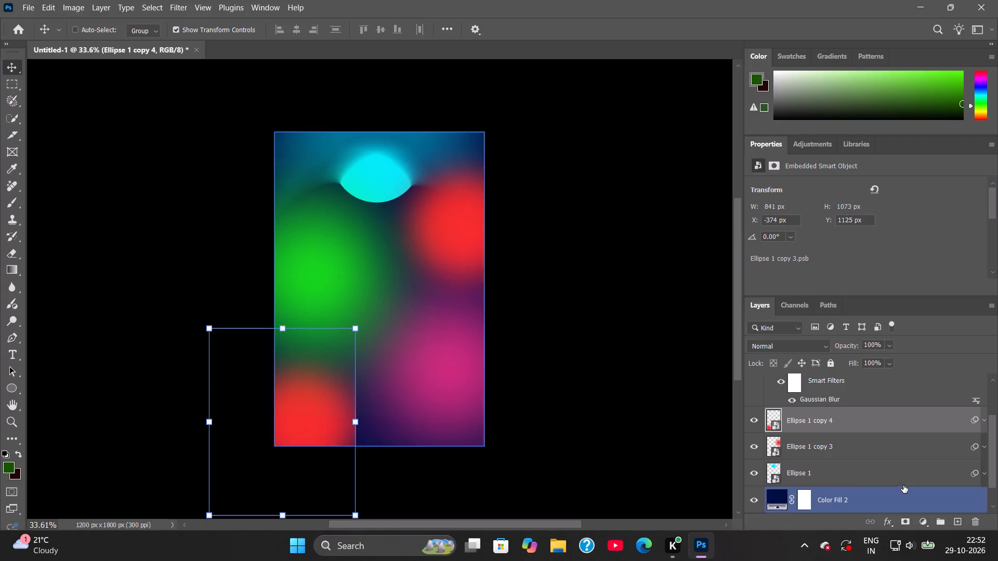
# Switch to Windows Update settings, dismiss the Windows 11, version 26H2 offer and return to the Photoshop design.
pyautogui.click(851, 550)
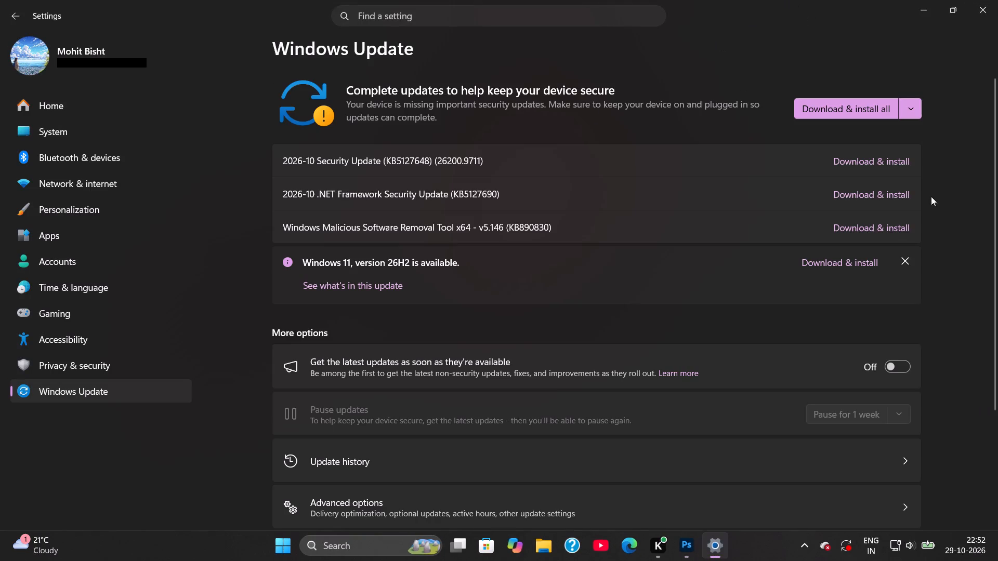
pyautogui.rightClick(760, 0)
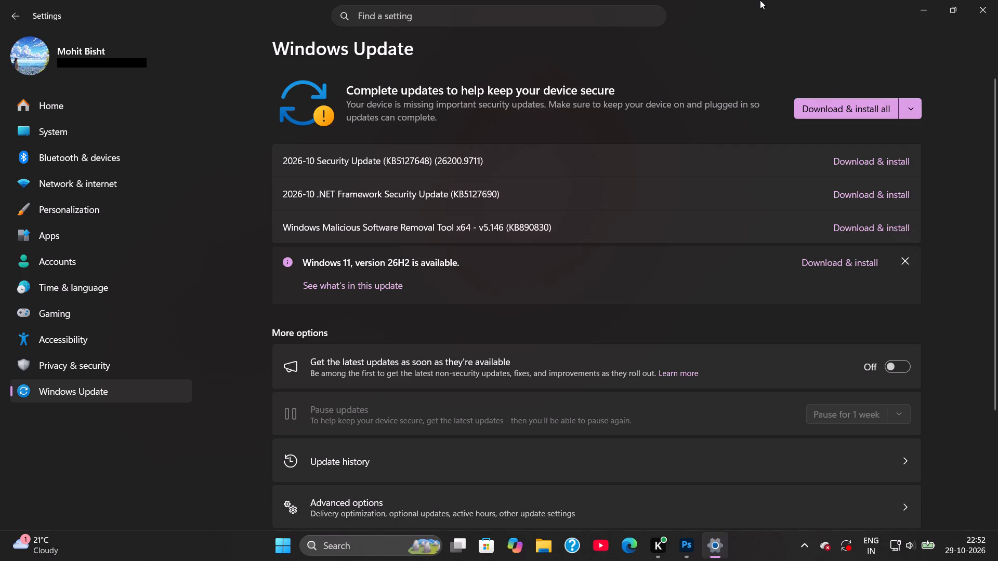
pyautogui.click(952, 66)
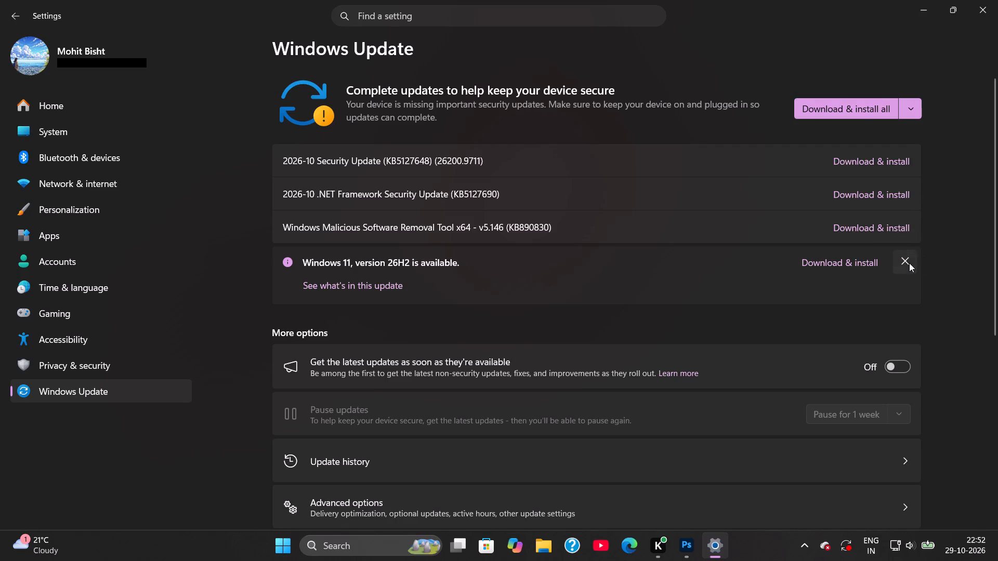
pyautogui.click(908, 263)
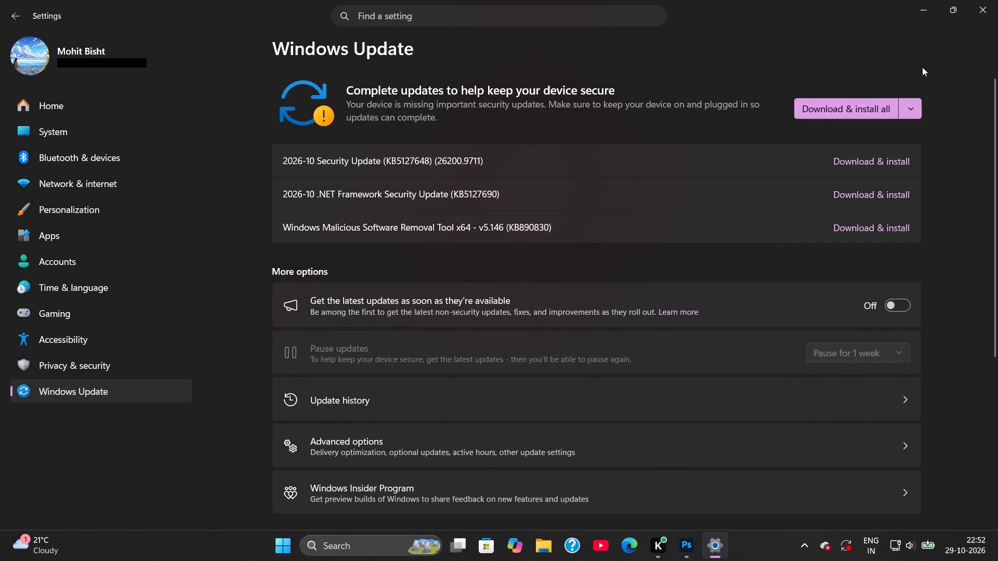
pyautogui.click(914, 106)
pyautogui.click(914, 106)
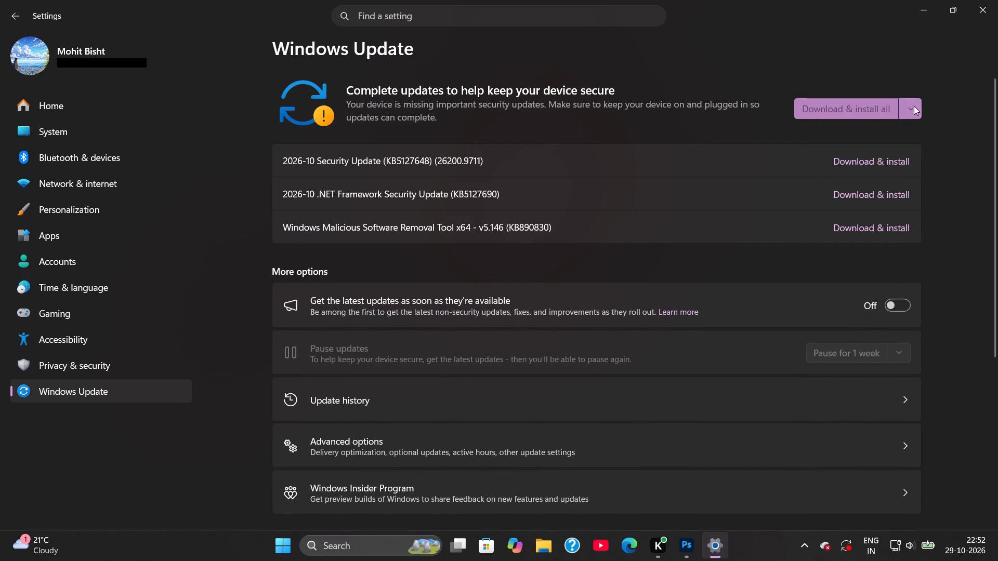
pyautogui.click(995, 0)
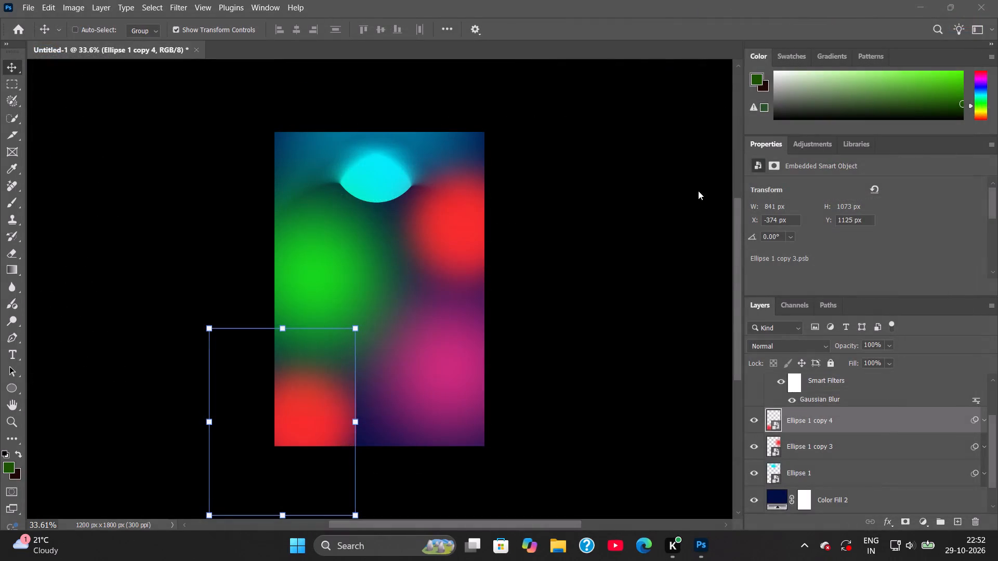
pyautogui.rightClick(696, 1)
# Enlarge the lower red circle to about 125% width and 130% height, keeping it in the canvas's lower-left corner.
pyautogui.moveTo(301, 435); pyautogui.dragTo(315, 426)
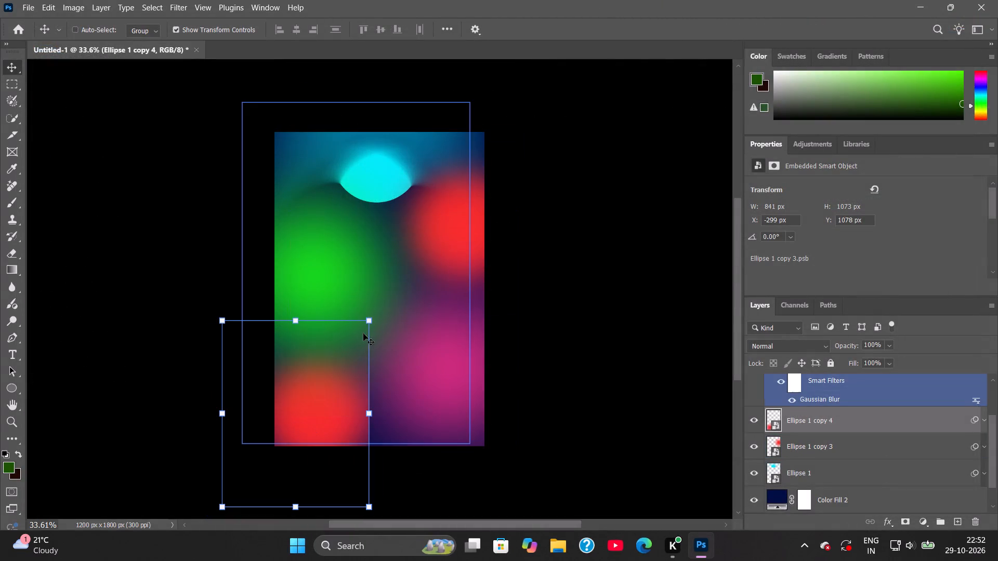
pyautogui.click(371, 319)
pyautogui.moveTo(371, 360); pyautogui.dragTo(380, 341)
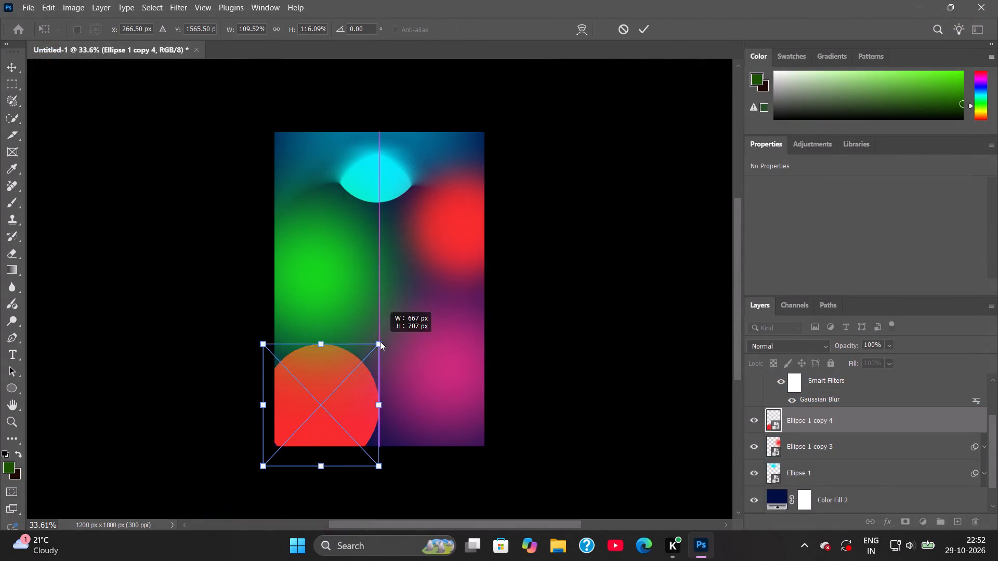
pyautogui.moveTo(380, 341); pyautogui.dragTo(398, 324)
pyautogui.moveTo(339, 386); pyautogui.dragTo(327, 399)
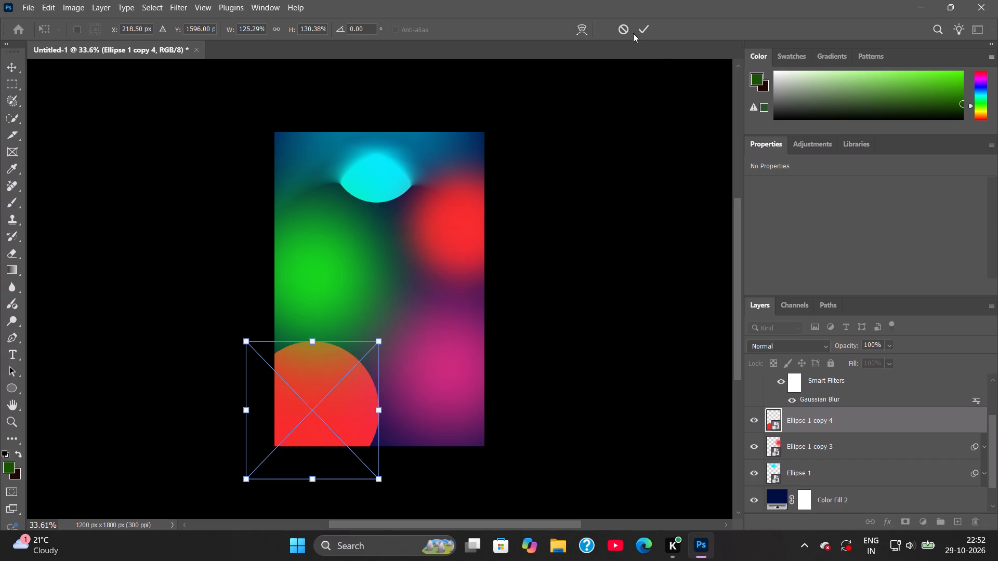
pyautogui.click(640, 32)
# Open the smart object contents of Ellipse 1 copy 4 and change the circle's fill colour to pink ed48d0.
pyautogui.scroll(-4, 874, 246)
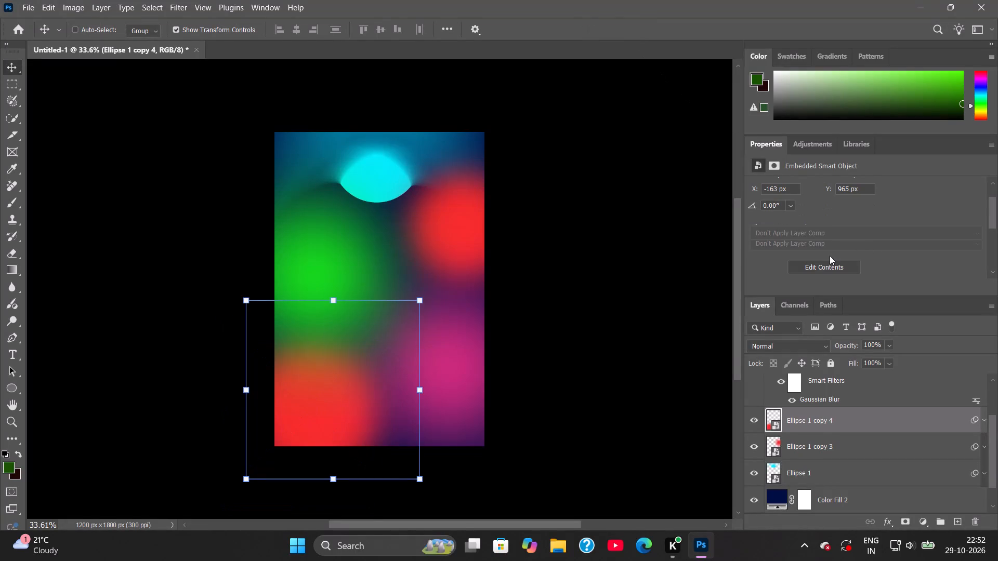
pyautogui.click(830, 256)
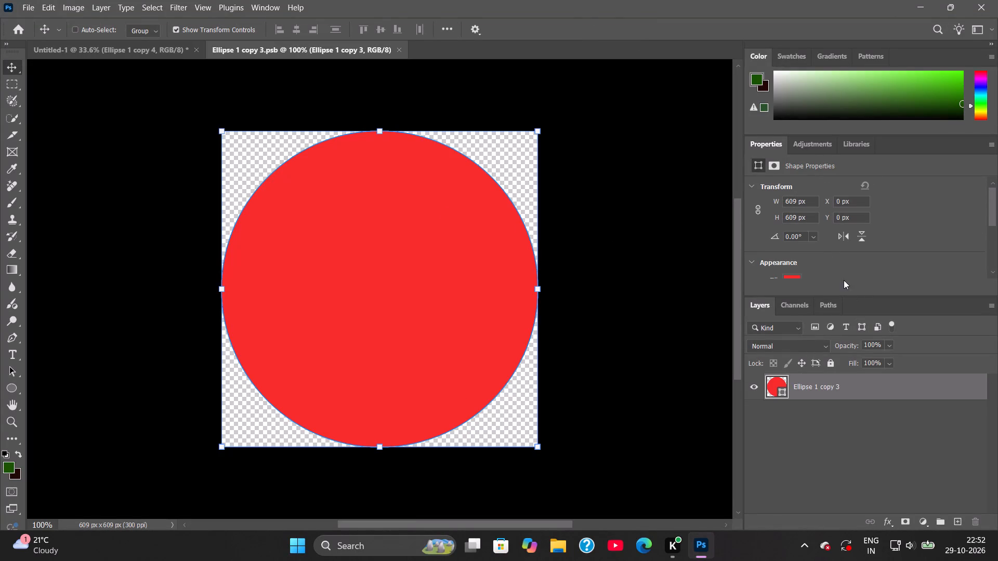
pyautogui.scroll(-3, 855, 272)
pyautogui.click(792, 249)
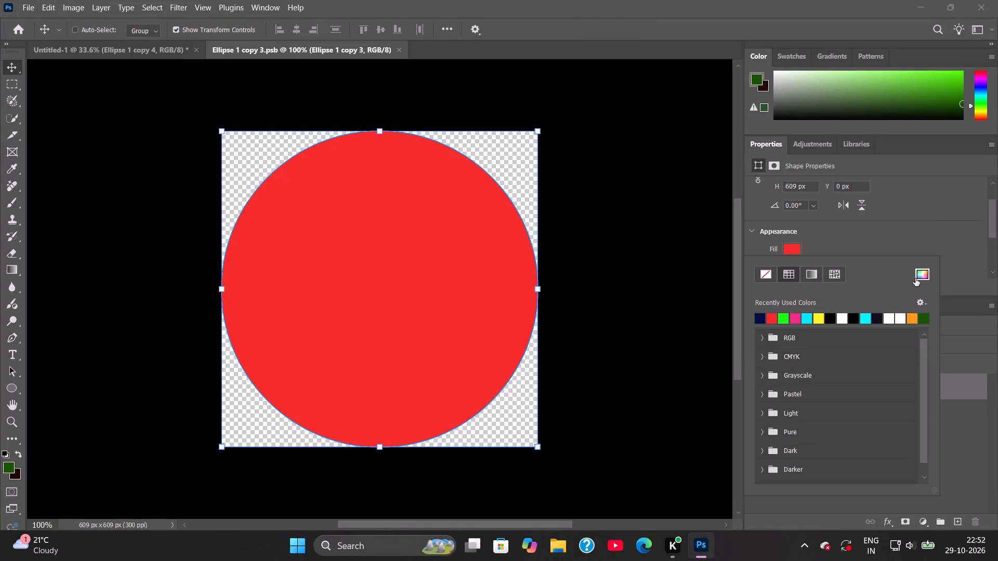
pyautogui.click(921, 273)
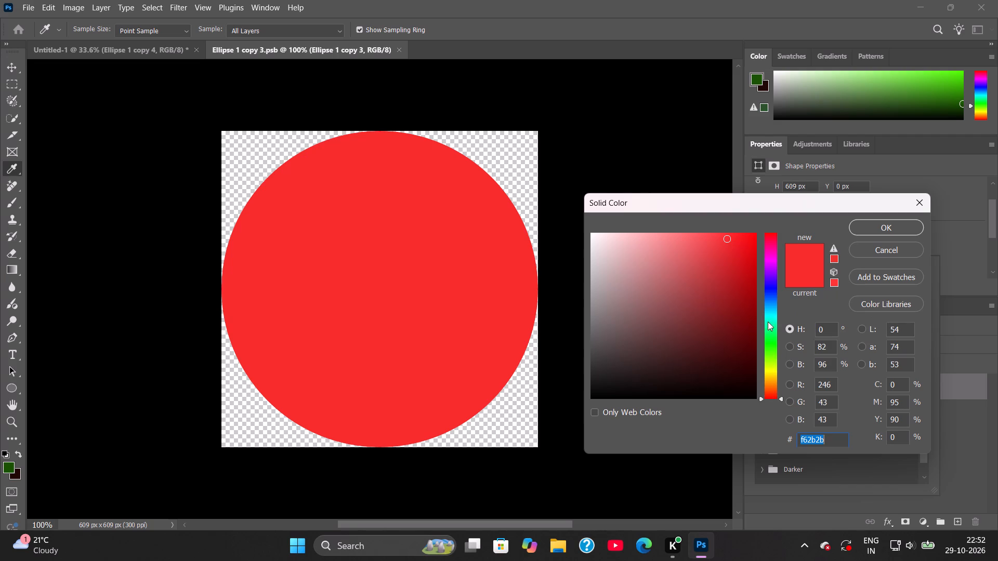
pyautogui.click(768, 261)
pyautogui.moveTo(729, 246); pyautogui.dragTo(723, 262)
pyautogui.click(707, 244)
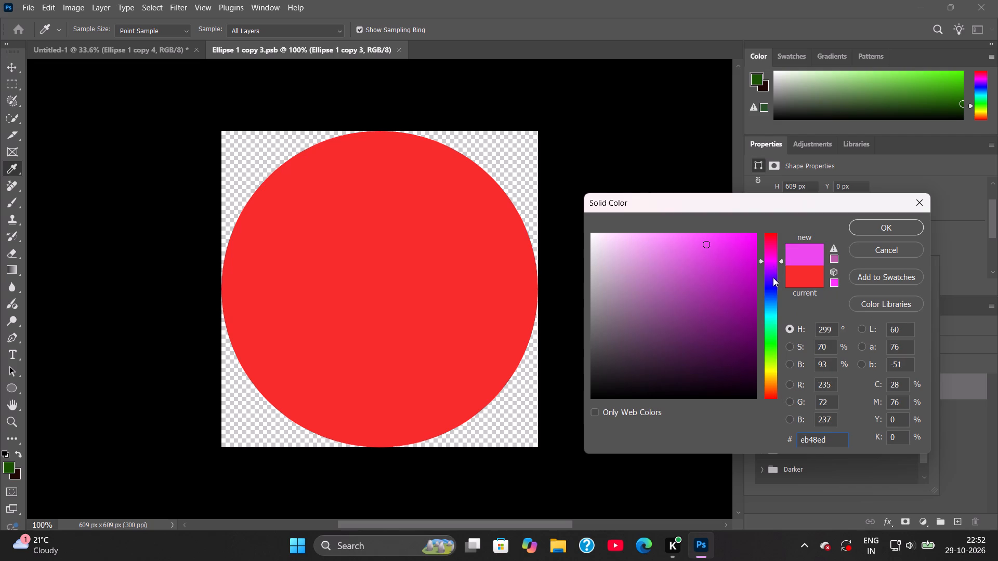
pyautogui.click(774, 261)
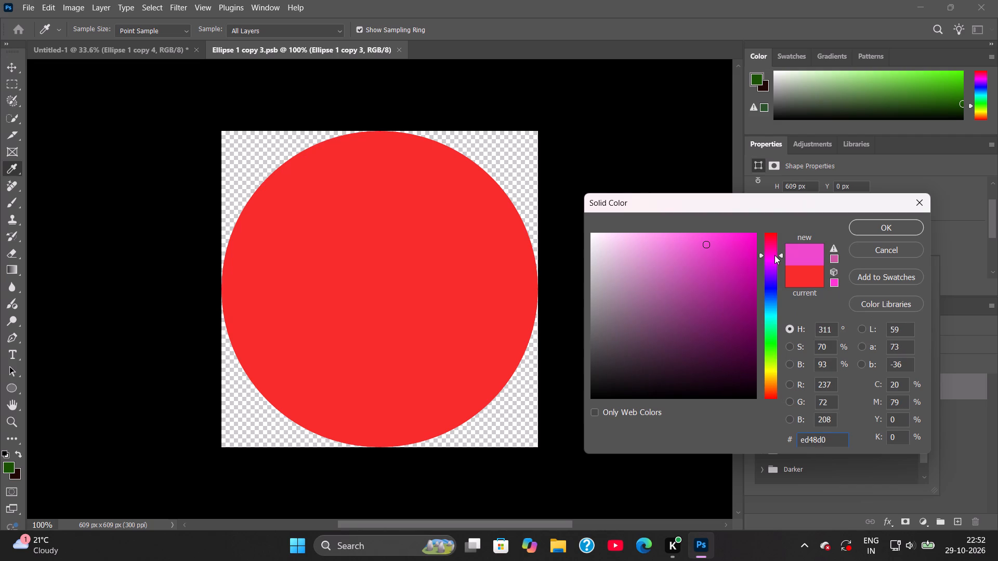
pyautogui.click(899, 225)
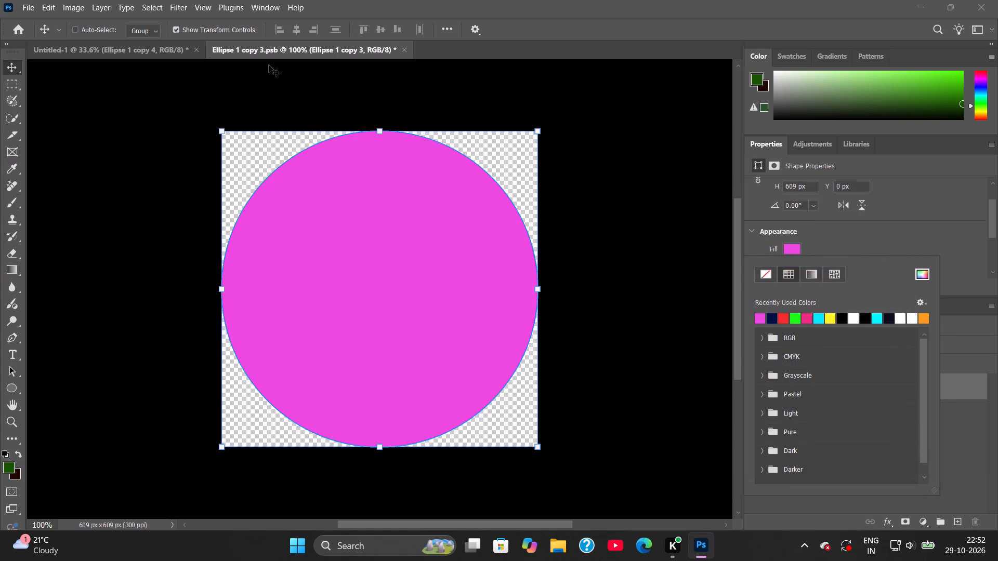
# Check the main design and its layers against the recoloured circle in the smart object document.
pyautogui.click(137, 51)
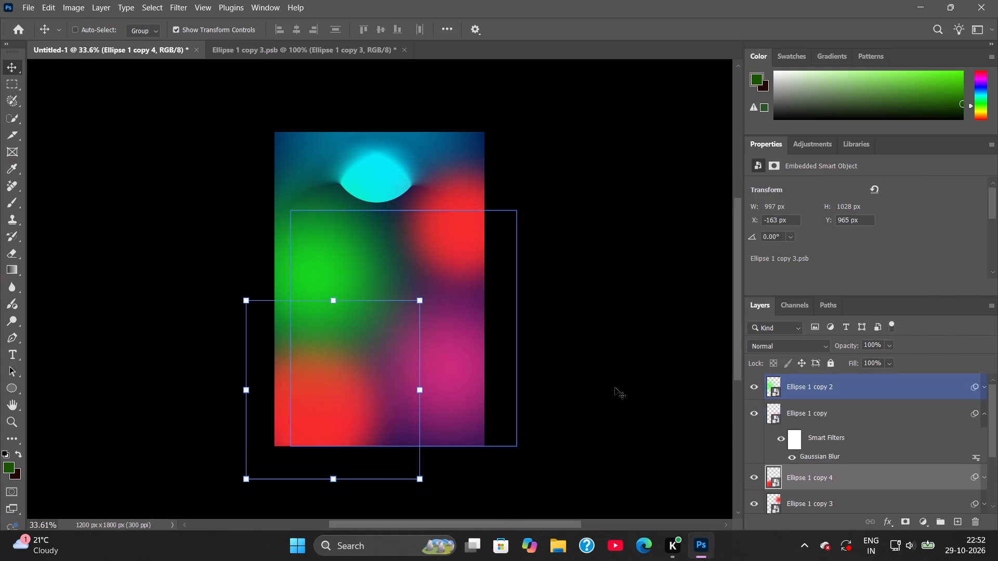
pyautogui.click(286, 55)
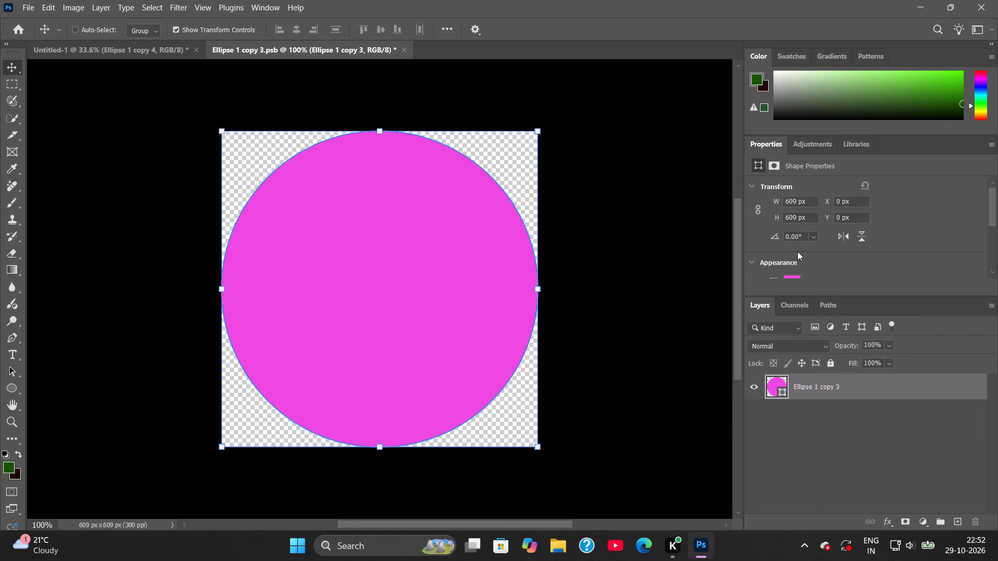
pyautogui.scroll(-7, 857, 264)
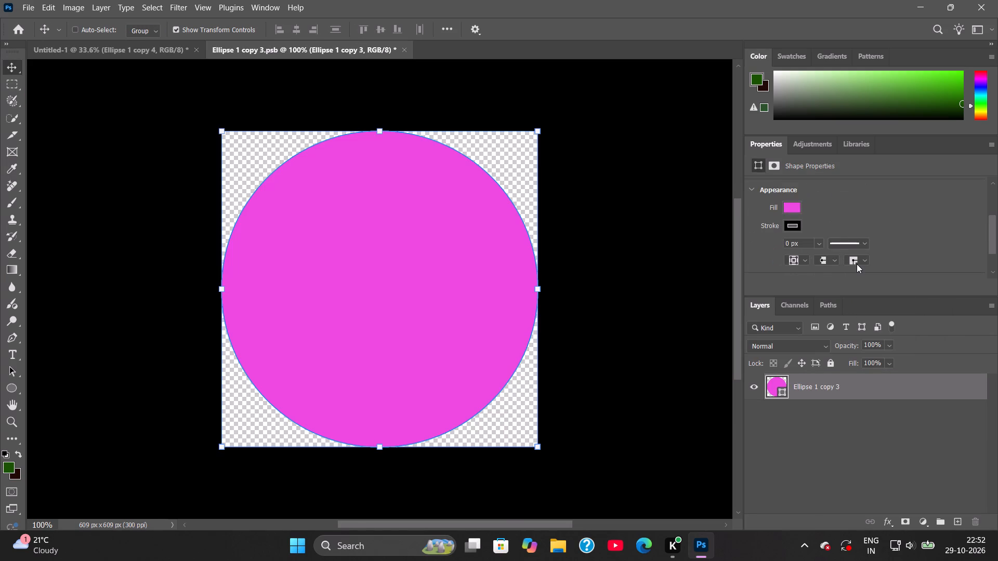
pyautogui.scroll(13, 857, 264)
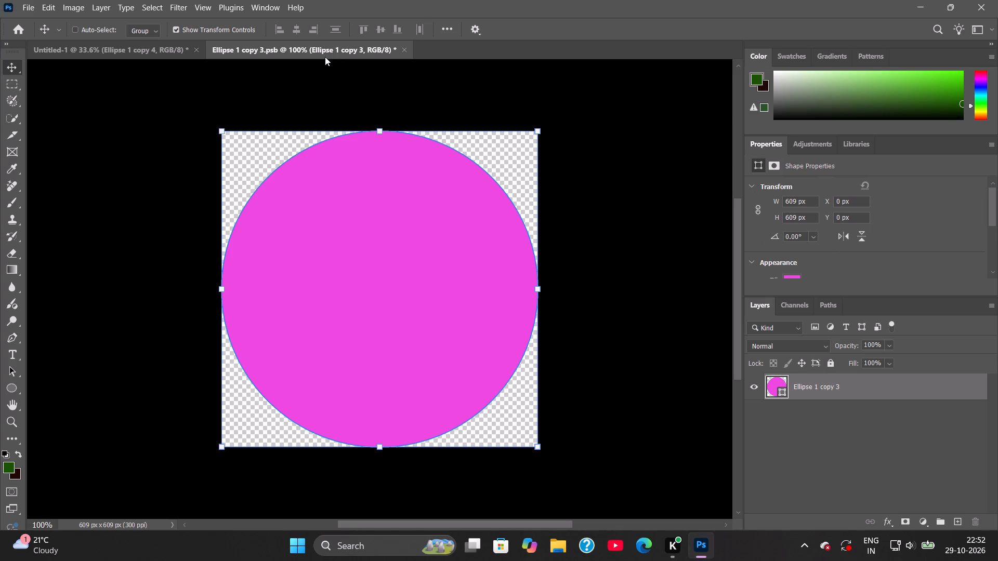
pyautogui.click(325, 54)
pyautogui.click(145, 51)
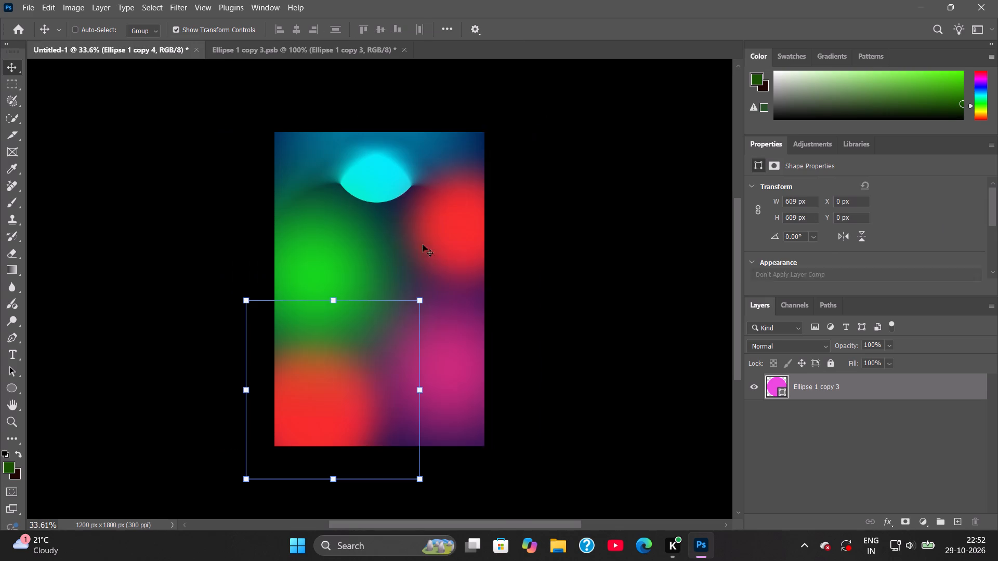
pyautogui.scroll(-3, 891, 388)
pyautogui.scroll(-3, 851, 440)
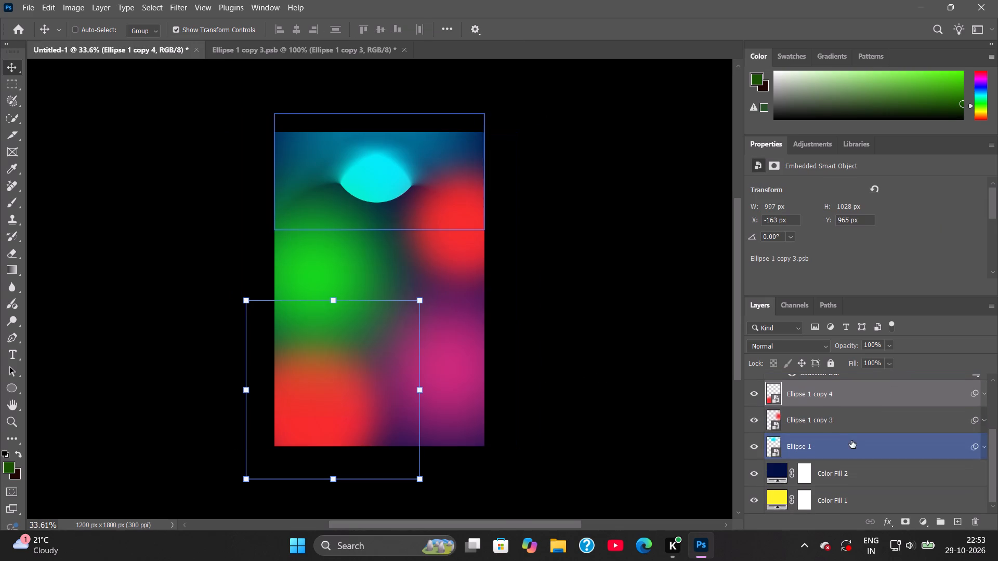
# Examine the pink circle's layer options and its transform, appearance and stroke properties in the Ellipse 1 copy 3.psb smart object document.
pyautogui.click(654, 396)
pyautogui.scroll(7, 874, 428)
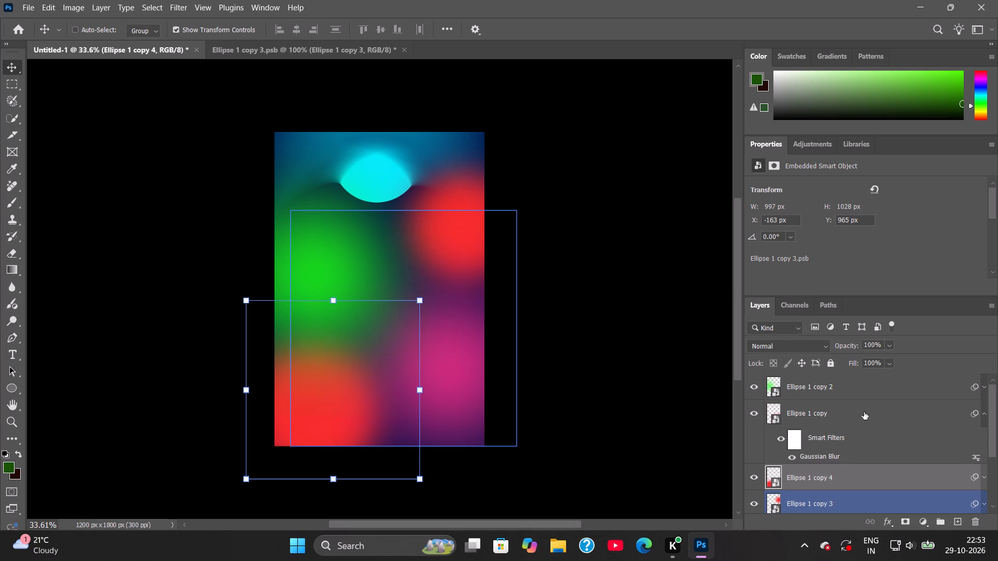
pyautogui.click(311, 56)
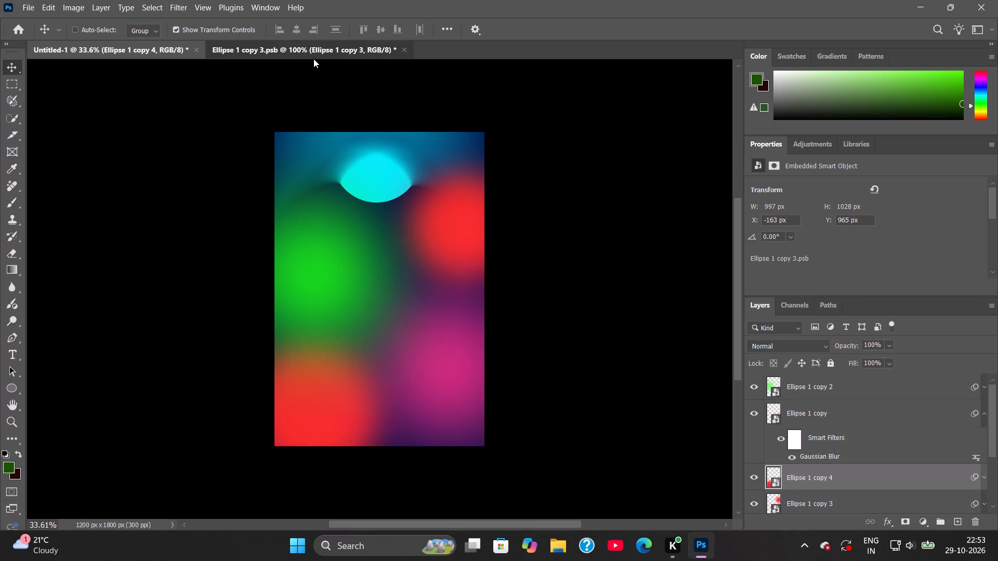
pyautogui.doubleClick(421, 251)
pyautogui.rightClick(421, 251)
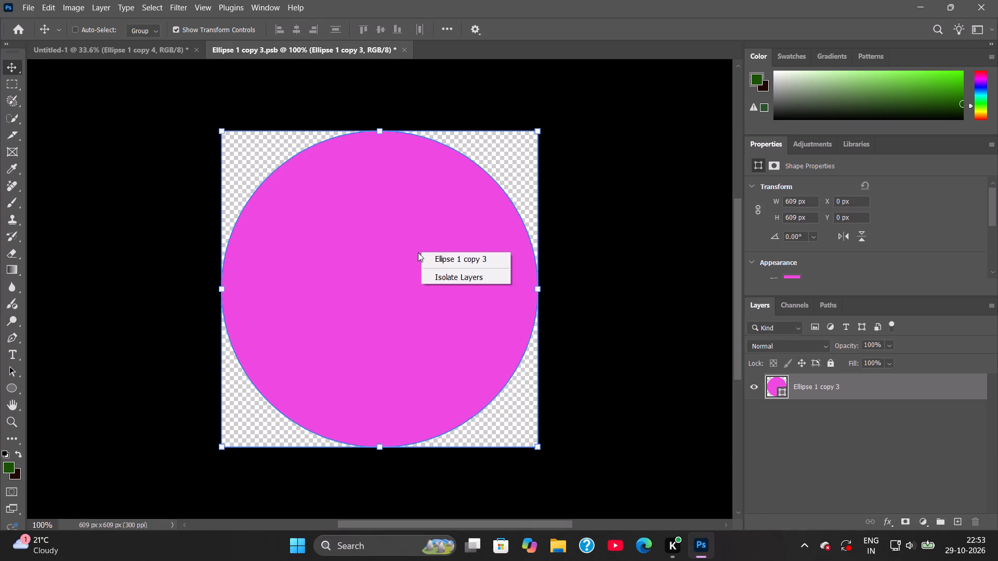
pyautogui.click(403, 255)
pyautogui.rightClick(816, 392)
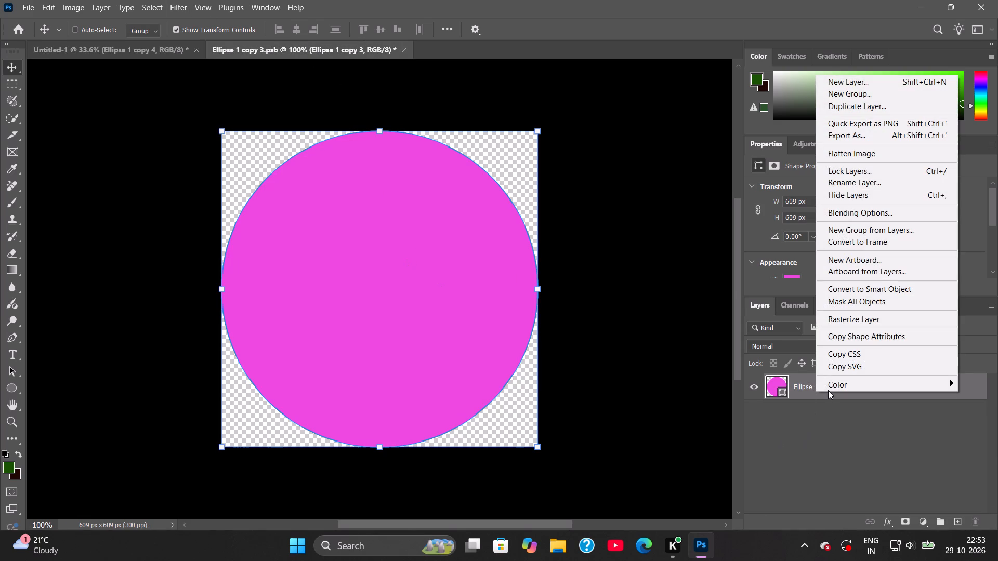
pyautogui.click(315, 55)
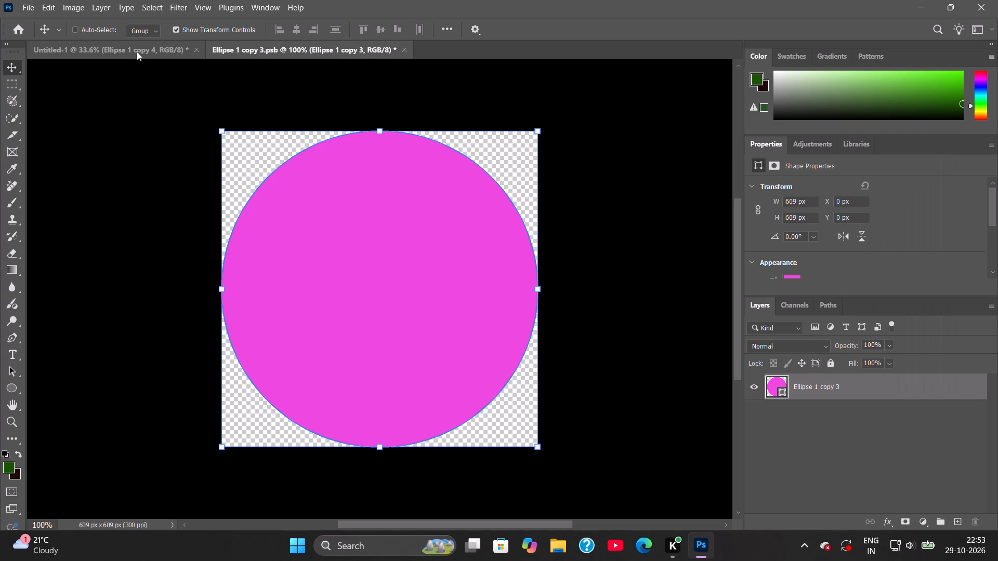
pyautogui.scroll(-2, 888, 250)
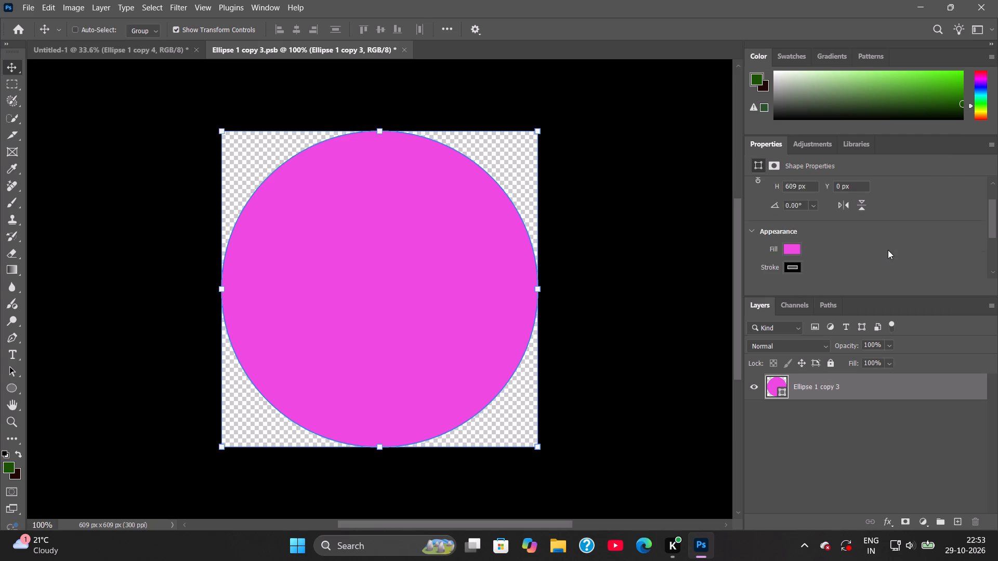
pyautogui.scroll(-15, 888, 250)
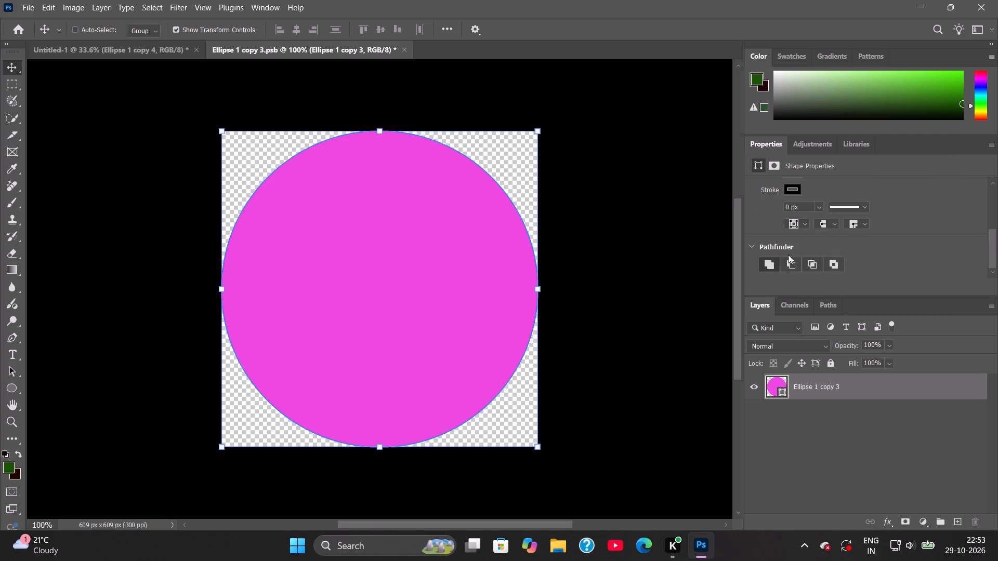
pyautogui.scroll(3, 887, 245)
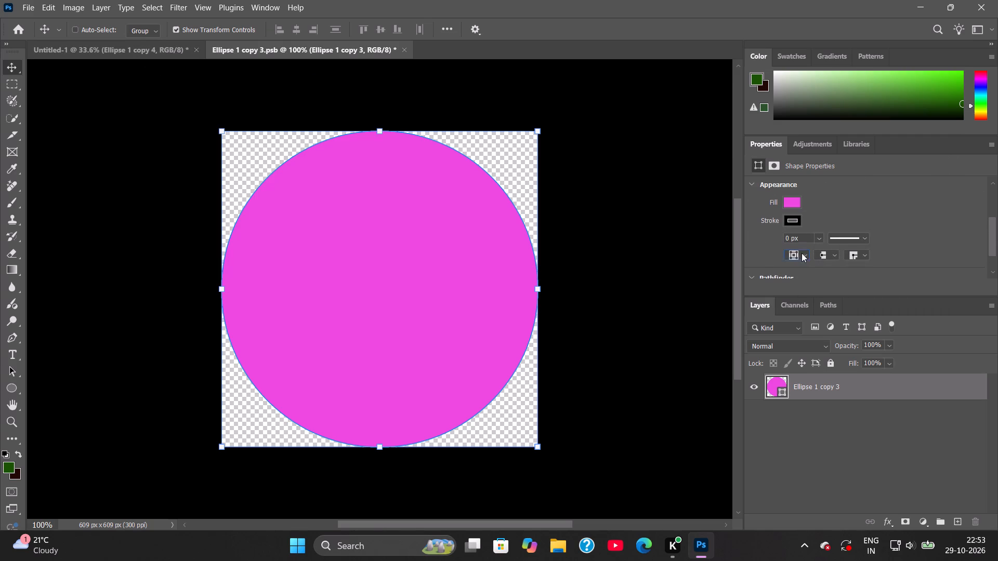
pyautogui.click(802, 253)
pyautogui.click(939, 231)
pyautogui.scroll(9, 939, 231)
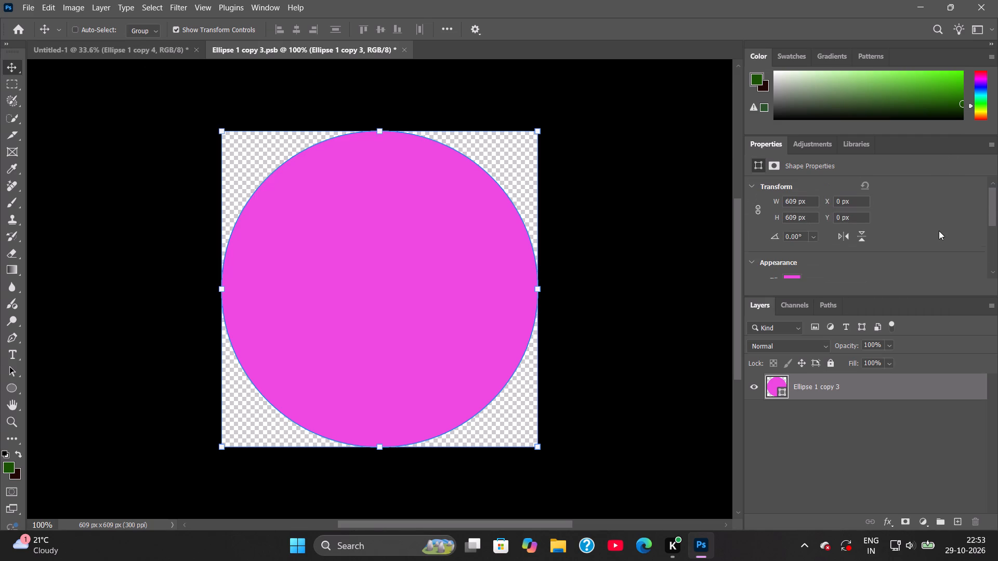
pyautogui.scroll(5, 939, 231)
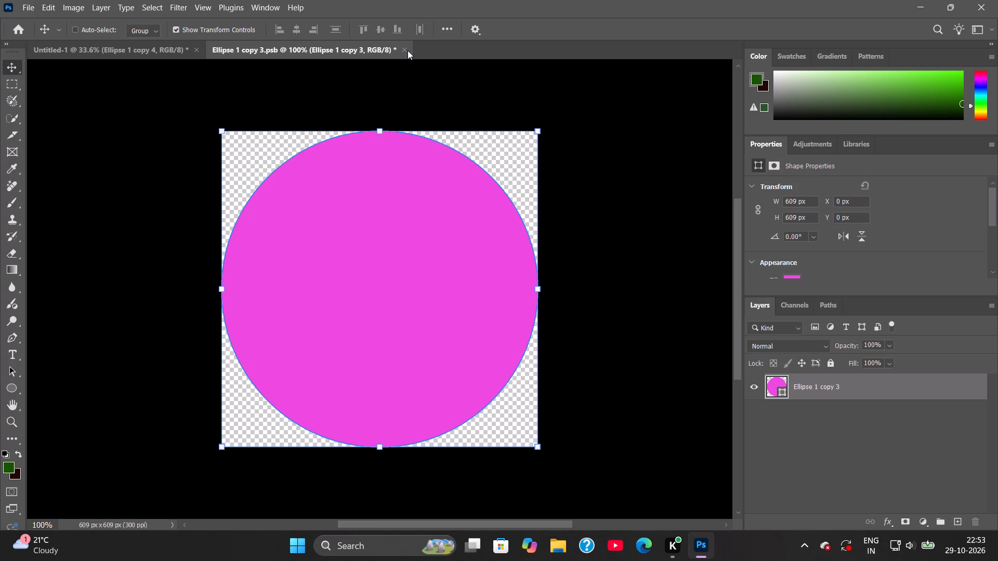
# Close the Ellipse 1 copy 3.psb smart object document without saving its changes and return to the main design.
pyautogui.click(405, 50)
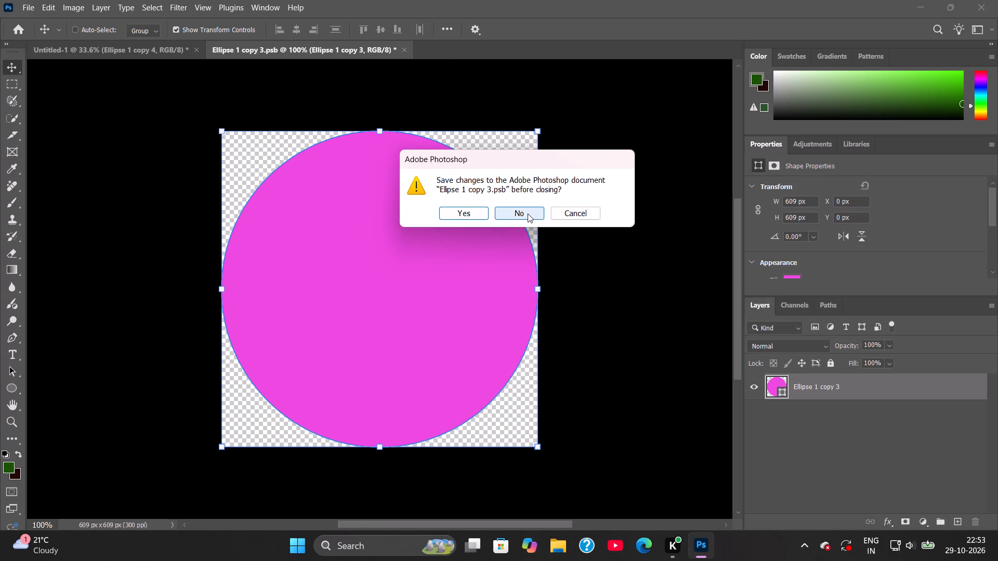
pyautogui.click(528, 213)
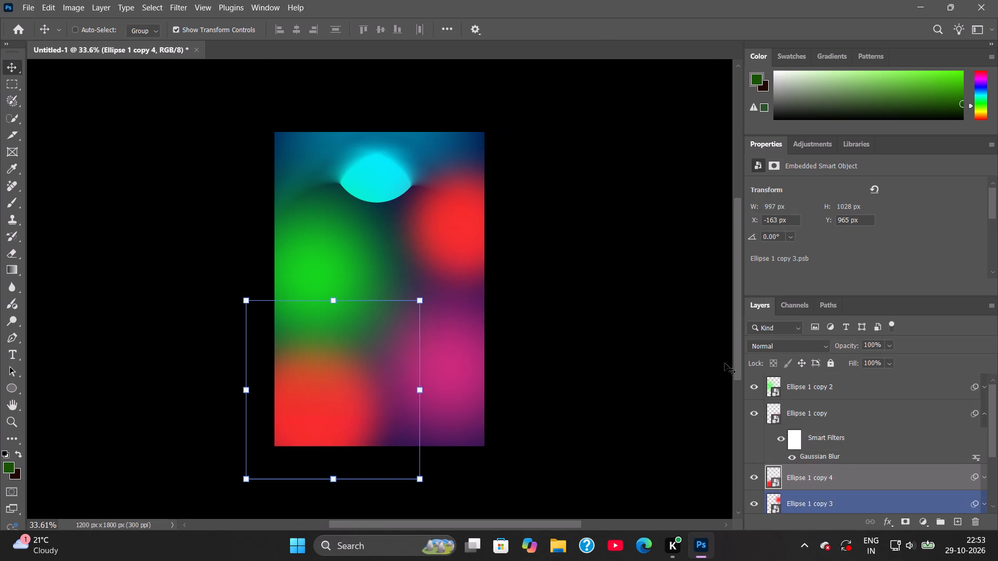
pyautogui.click(723, 362)
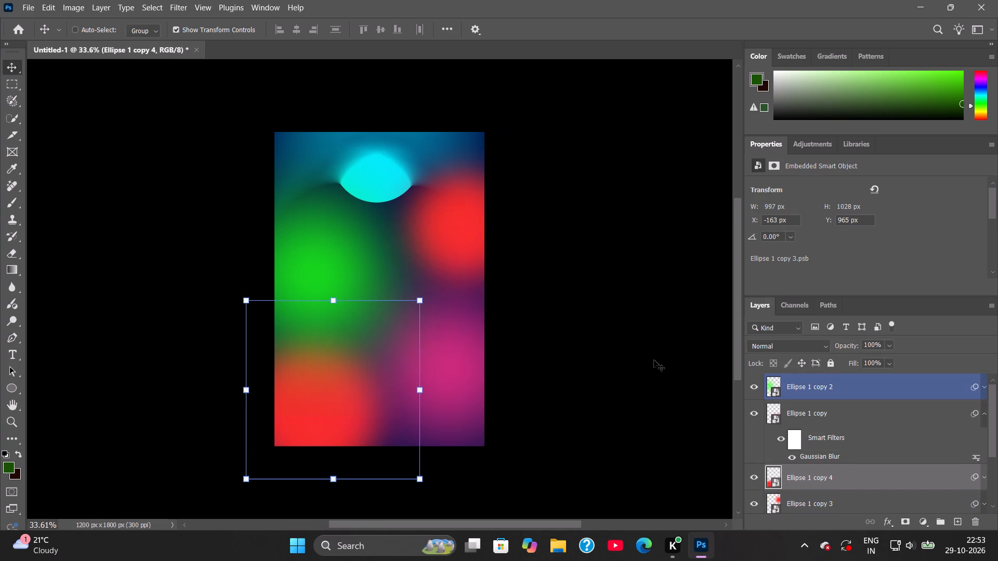
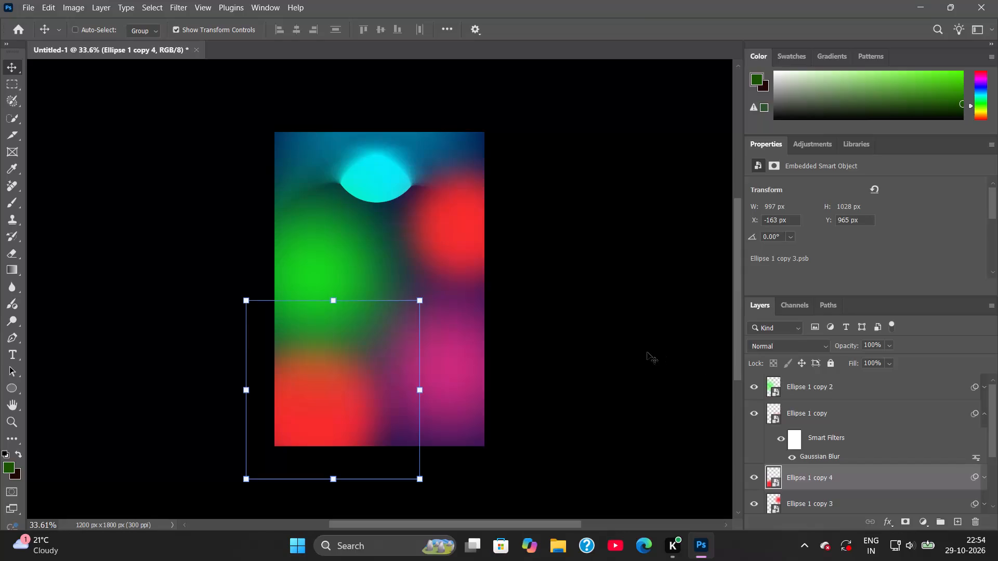
# Delete the yellow Color Fill 1 layer at the bottom of the layer stack.
pyautogui.click(621, 416)
pyautogui.scroll(-10, 850, 417)
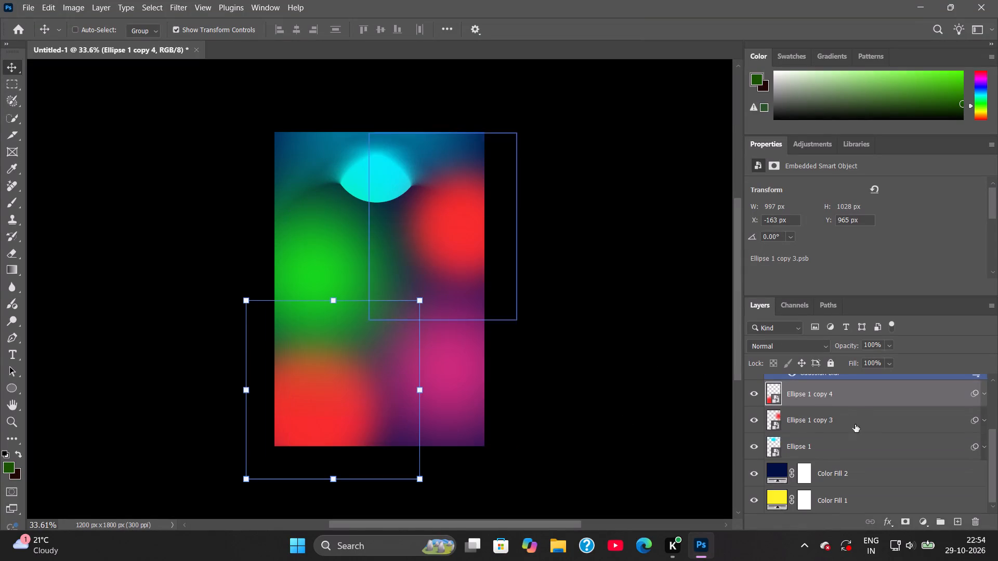
pyautogui.click(846, 506)
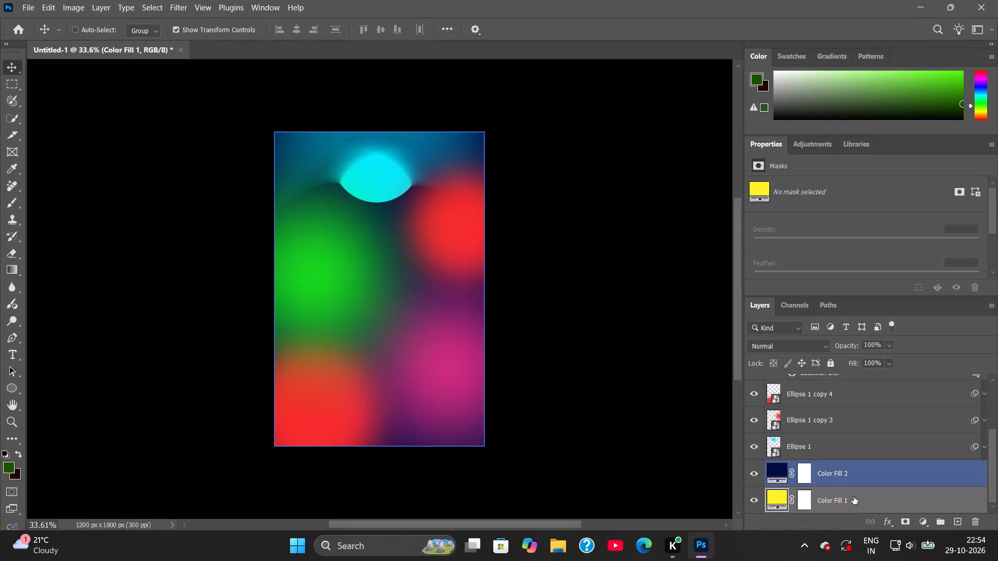
pyautogui.press('Delete')
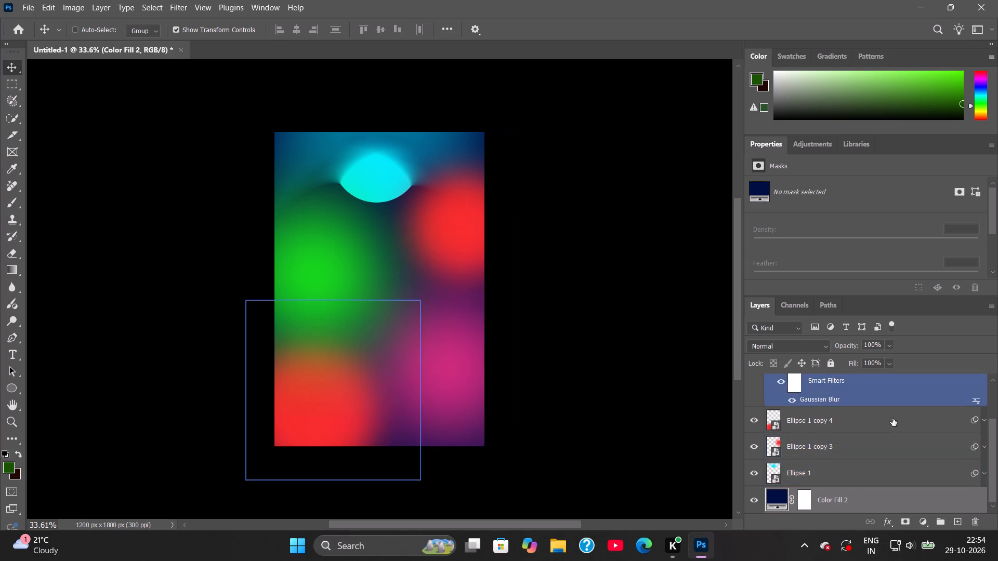
# Apply a Gaussian Blur with a 200 px radius to the cyan Ellipse 1 layer.
pyautogui.scroll(8, 900, 419)
pyautogui.click(859, 413)
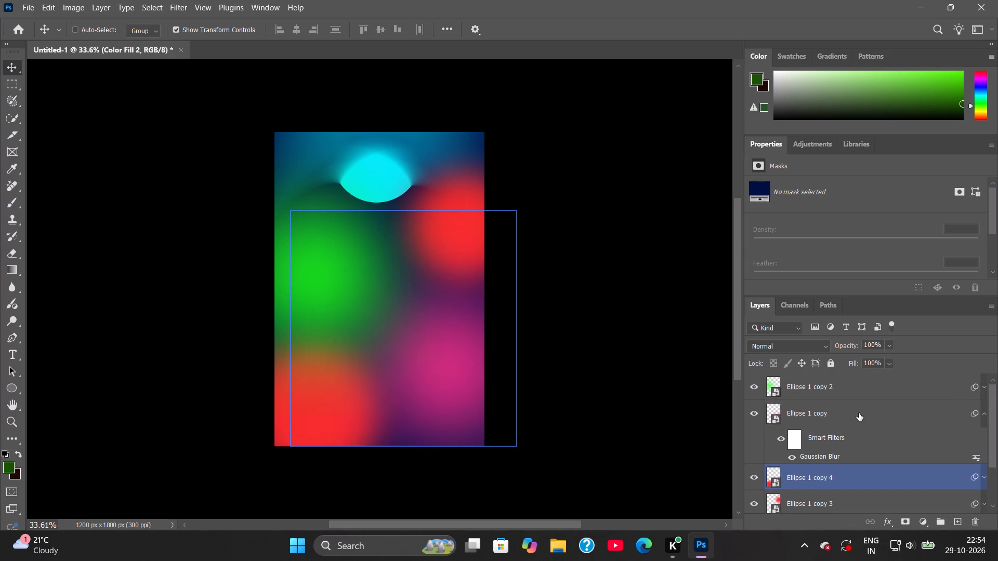
pyautogui.scroll(-3, 859, 413)
pyautogui.click(810, 478)
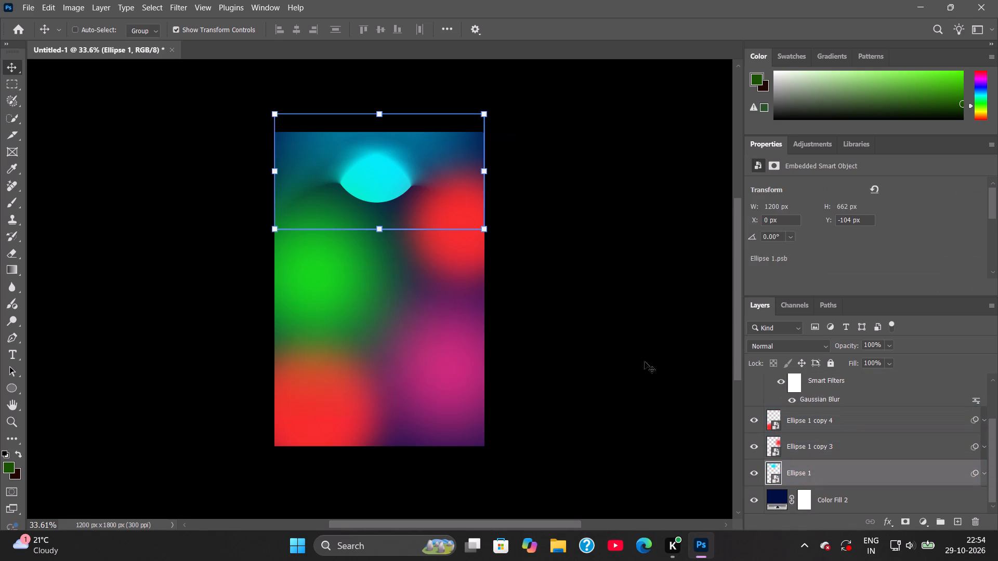
pyautogui.click(177, 10)
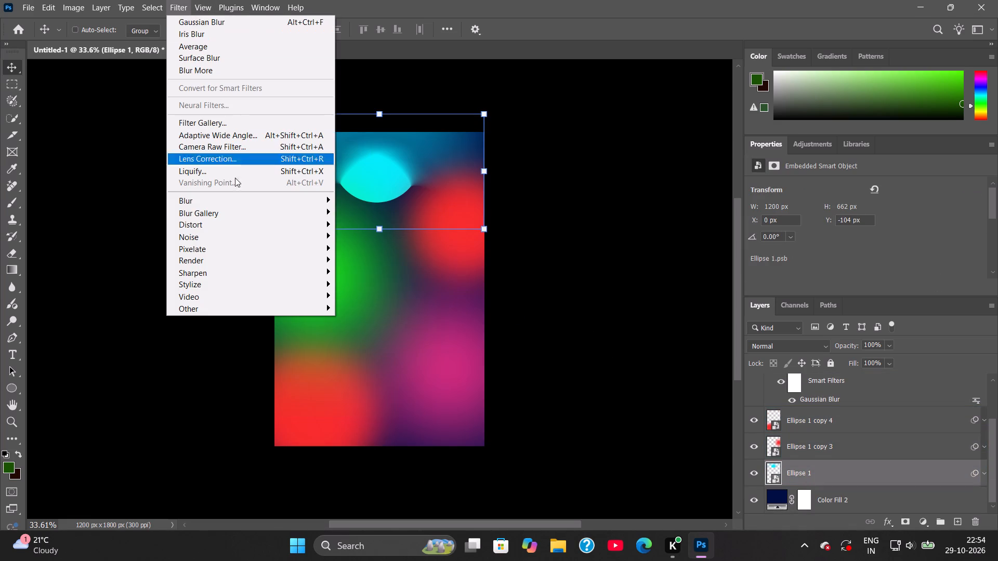
pyautogui.click(239, 201)
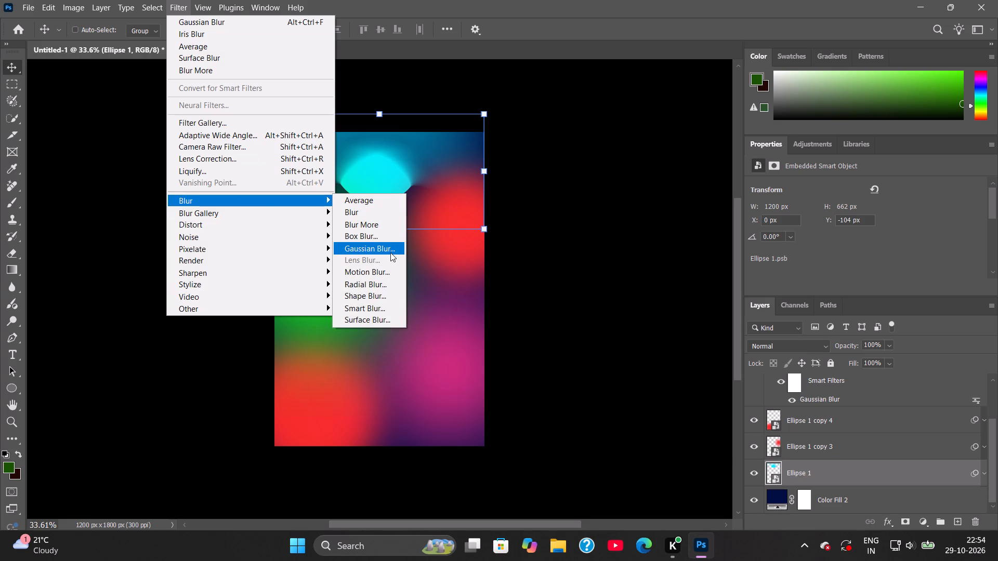
pyautogui.click(389, 252)
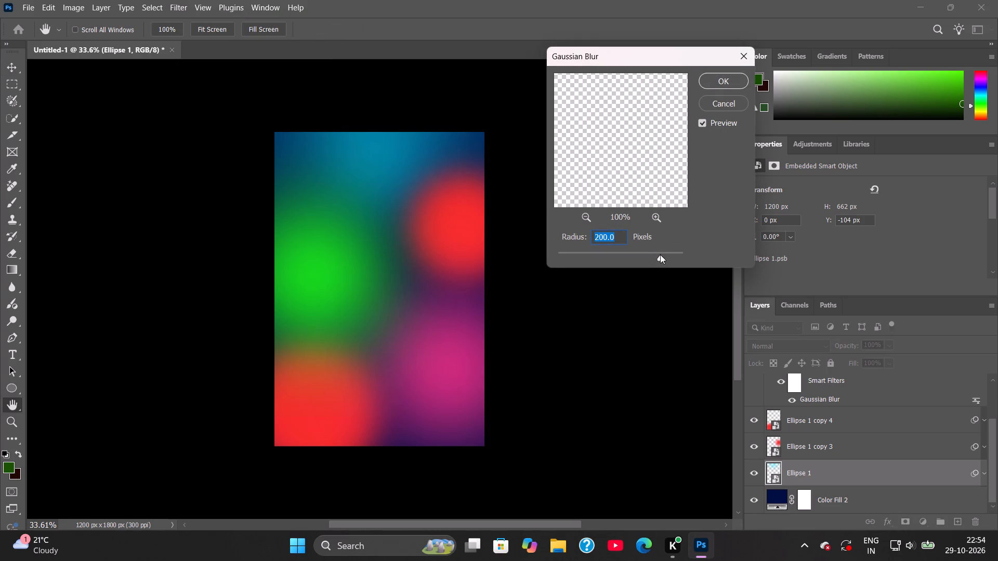
pyautogui.click(728, 78)
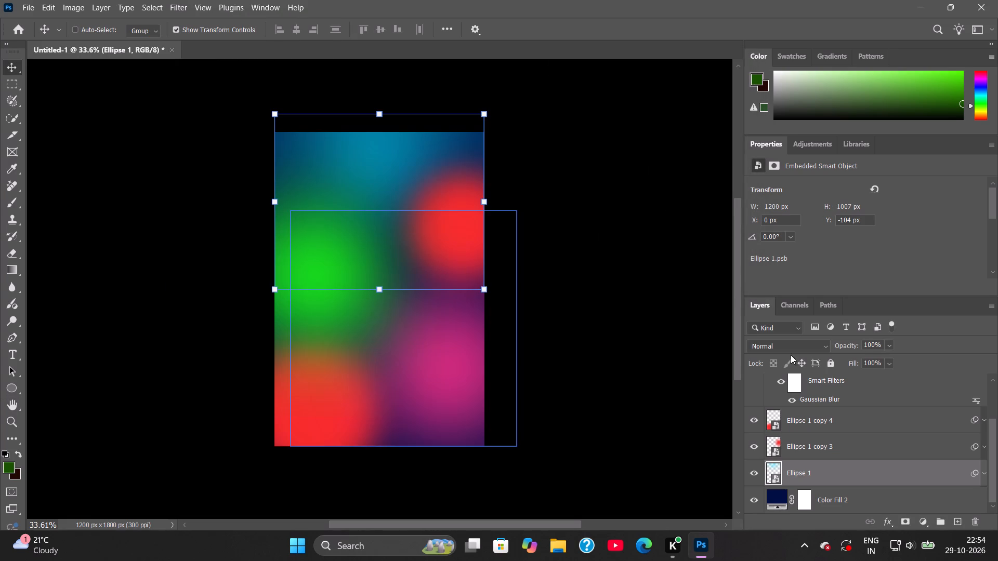
# Draw a cyan rectangle of about 1199 x 1797 px covering the whole canvas, directly above the Color Fill 2 layer.
pyautogui.scroll(-5, 857, 394)
pyautogui.scroll(-4, 924, 439)
pyautogui.click(853, 491)
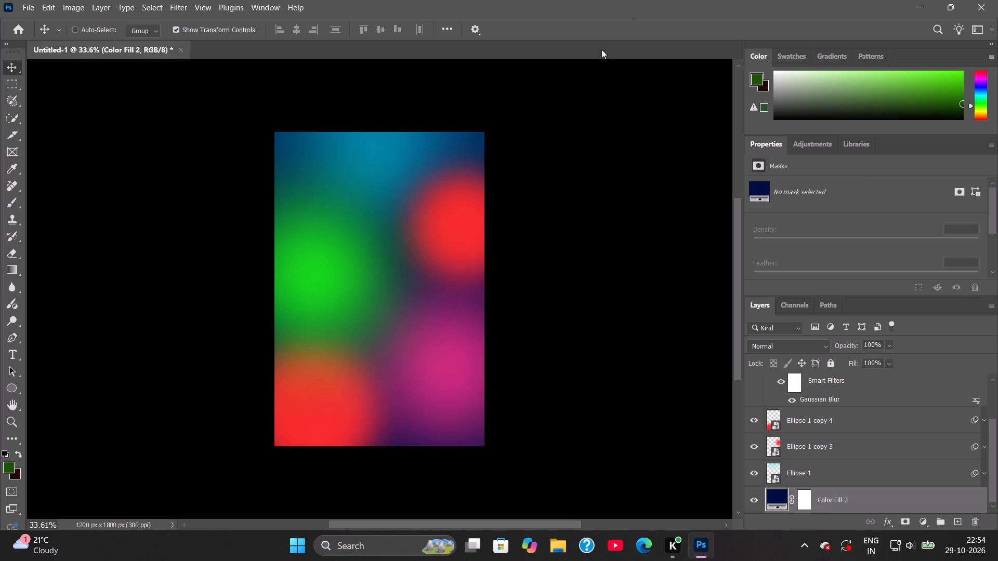
pyautogui.moveTo(671, 0); pyautogui.dragTo(662, 0, button='right')
pyautogui.rightClick(642, 5)
pyautogui.scroll(8, 848, 395)
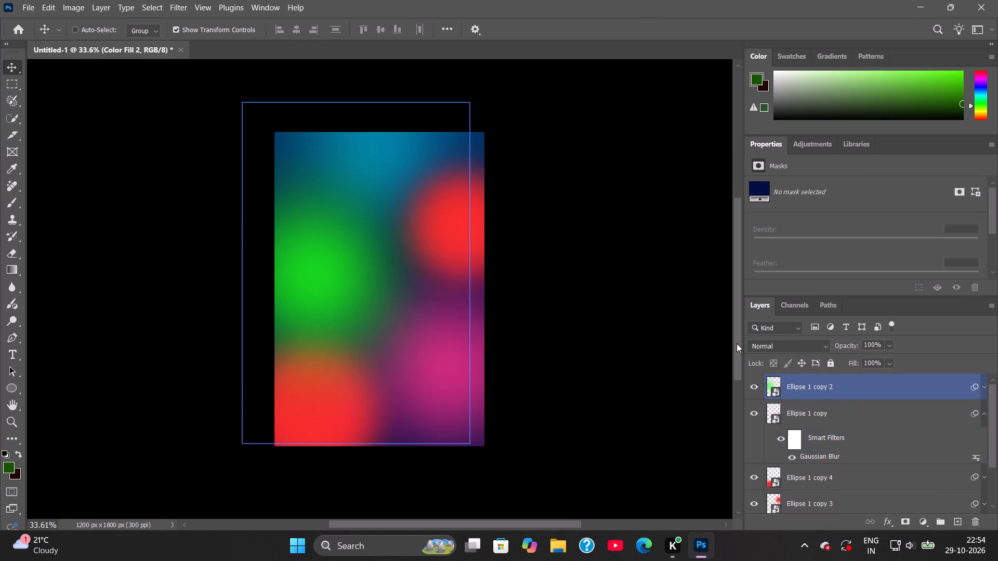
pyautogui.click(7, 381)
pyautogui.click(60, 388)
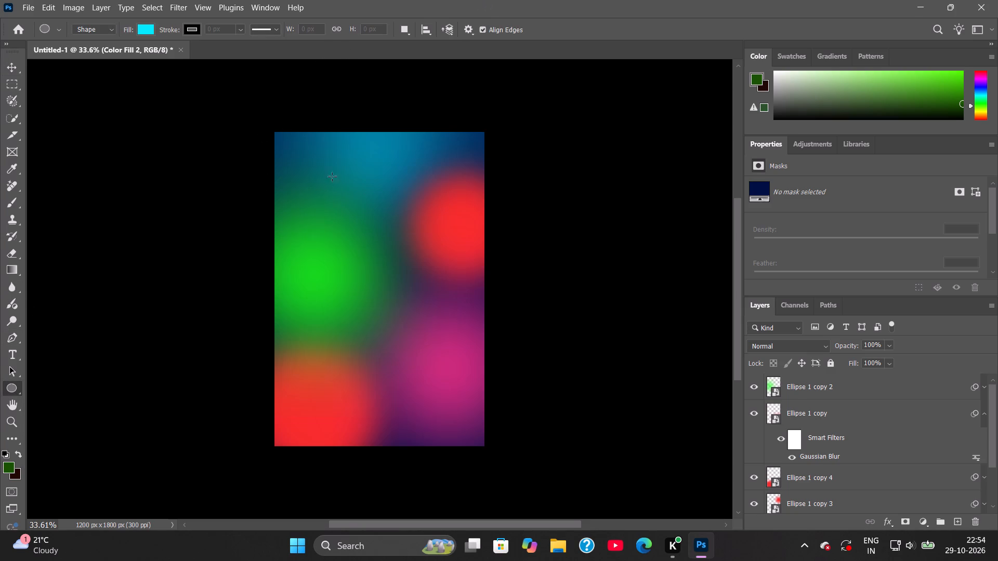
pyautogui.moveTo(275, 132); pyautogui.dragTo(396, 305)
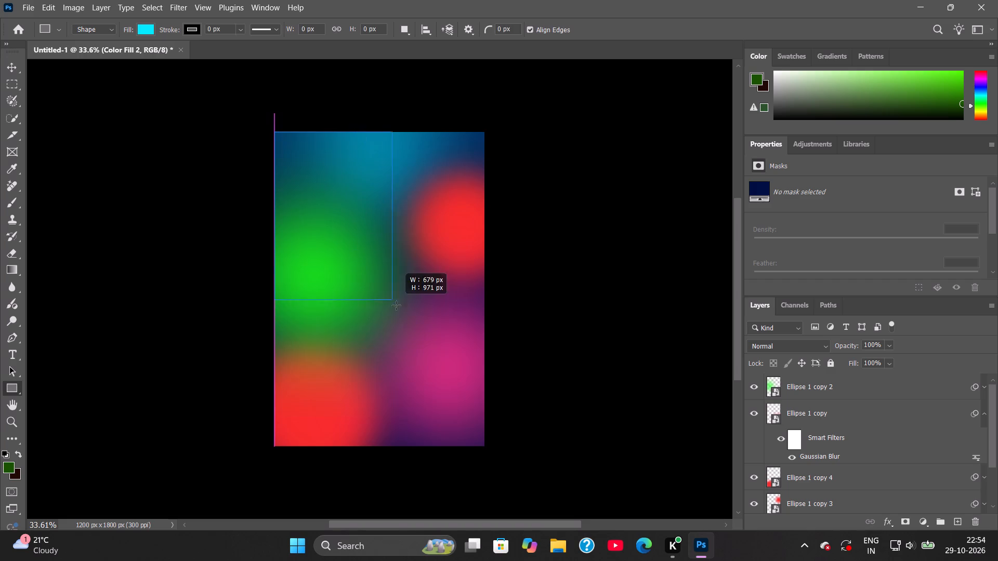
pyautogui.moveTo(396, 305); pyautogui.dragTo(485, 445)
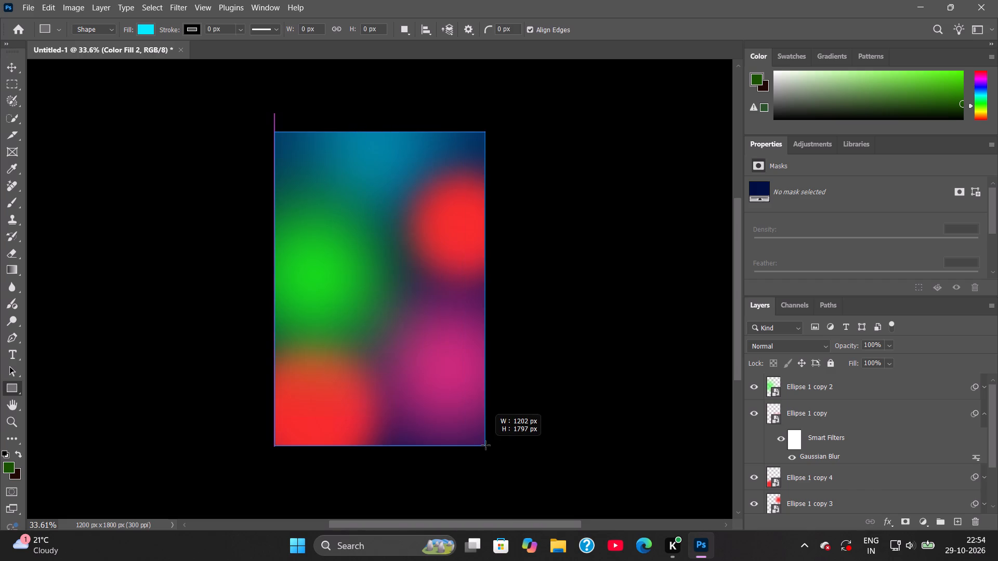
pyautogui.moveTo(485, 445); pyautogui.dragTo(482, 445)
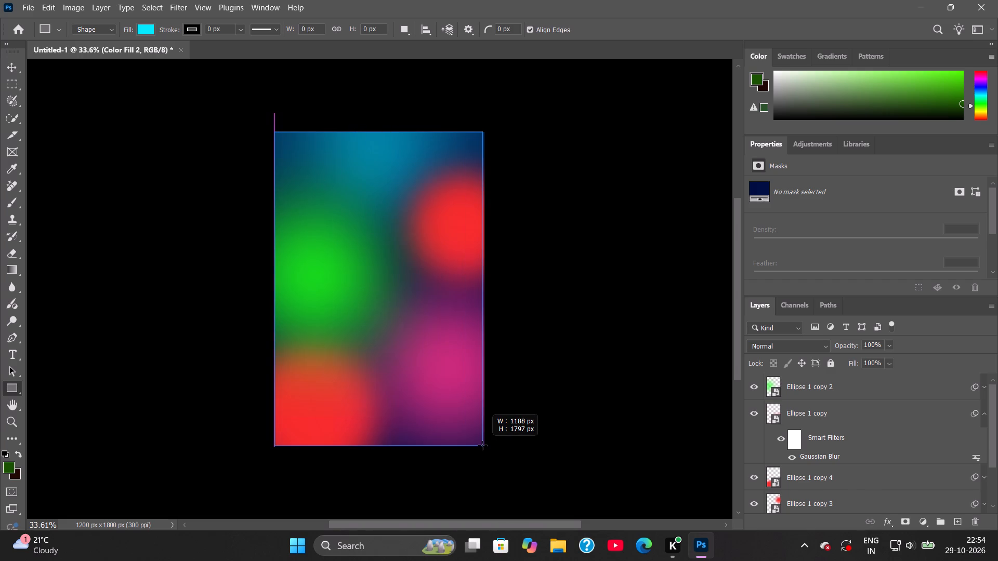
pyautogui.moveTo(482, 445); pyautogui.dragTo(484, 445)
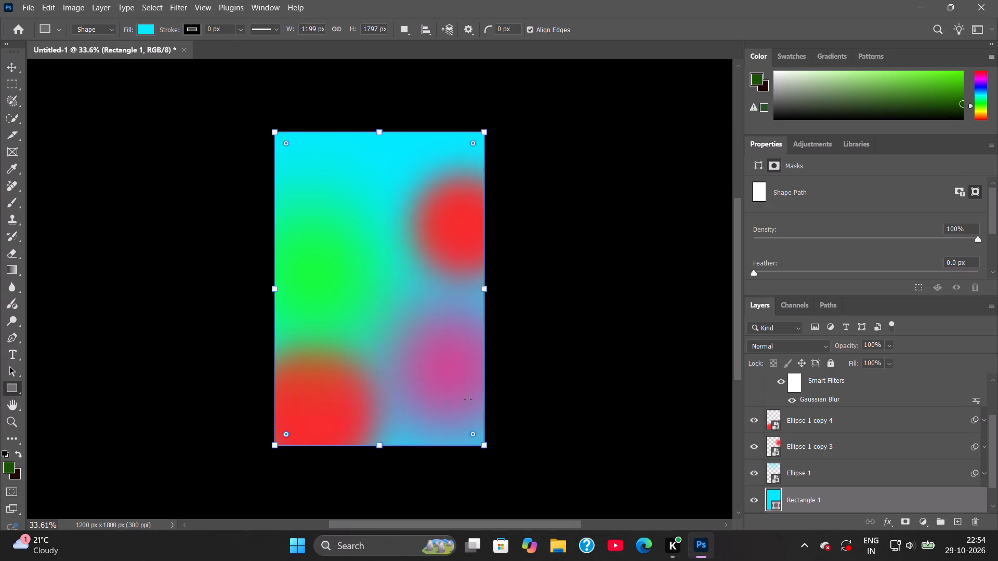
pyautogui.click(145, 30)
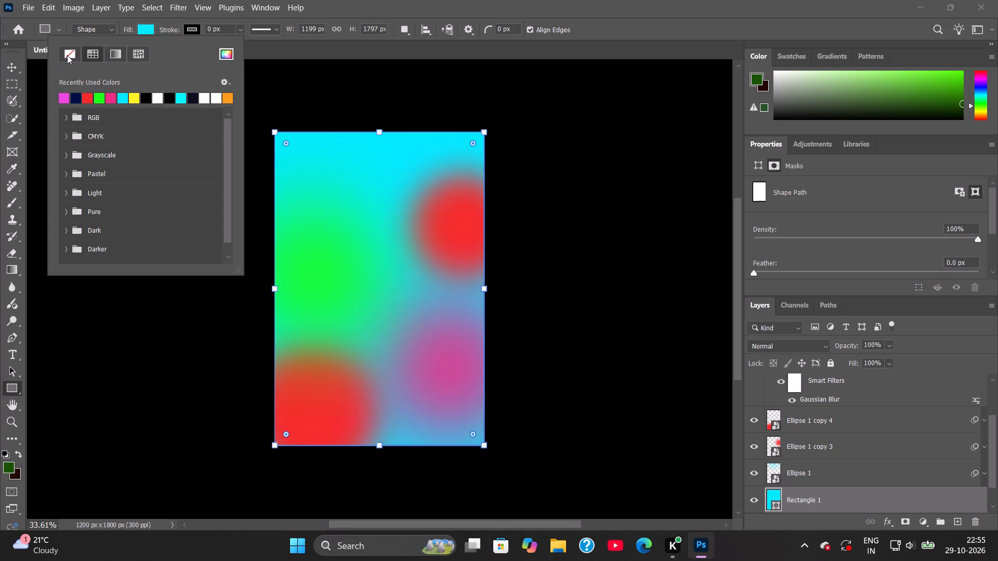
pyautogui.click(145, 28)
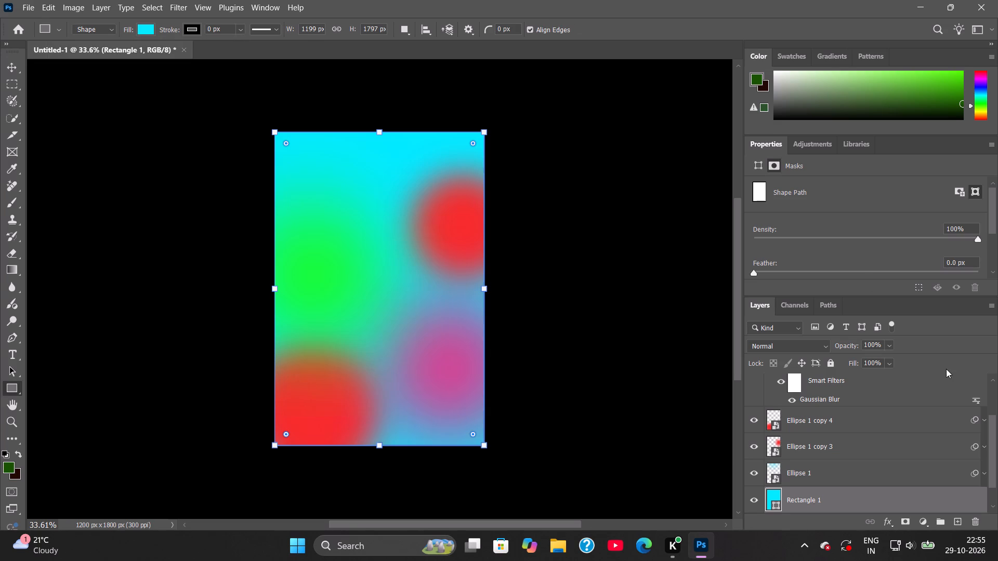
# Move the Rectangle 1 layer to the top of the layer stack, above Ellipse 1 copy 2.
pyautogui.scroll(4, 946, 369)
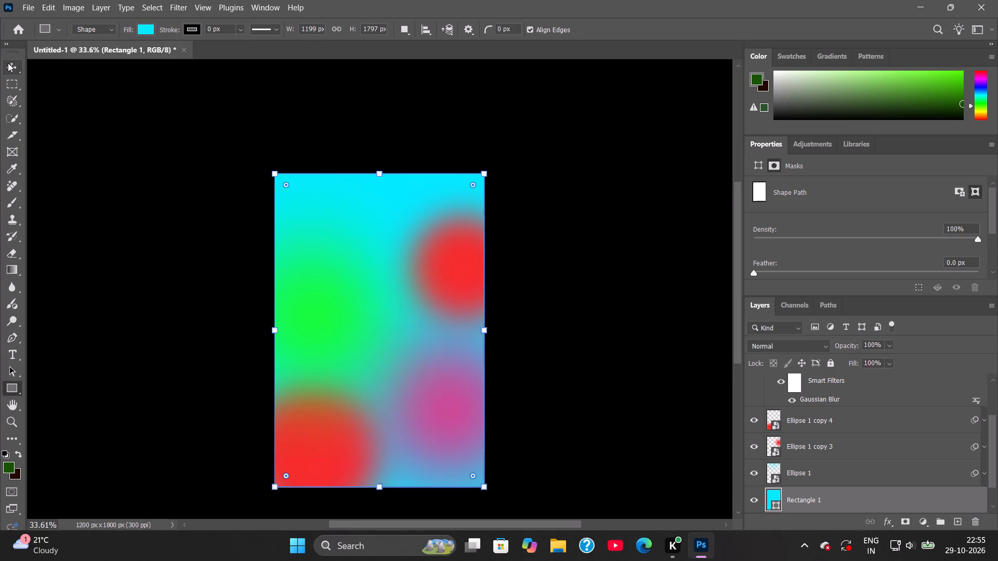
pyautogui.click(8, 63)
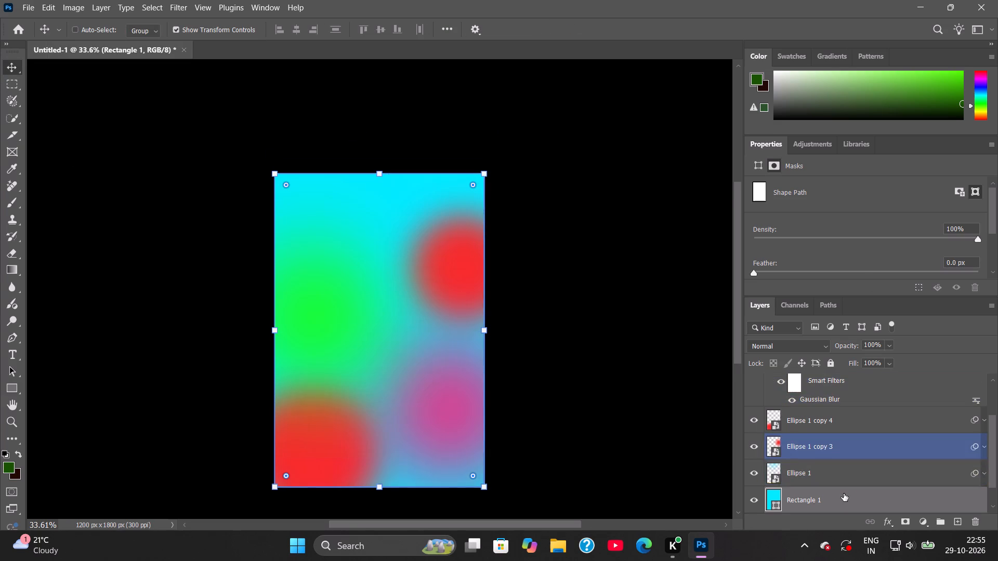
pyautogui.scroll(5, 844, 493)
pyautogui.scroll(-4, 842, 448)
pyautogui.moveTo(829, 474); pyautogui.dragTo(828, 416)
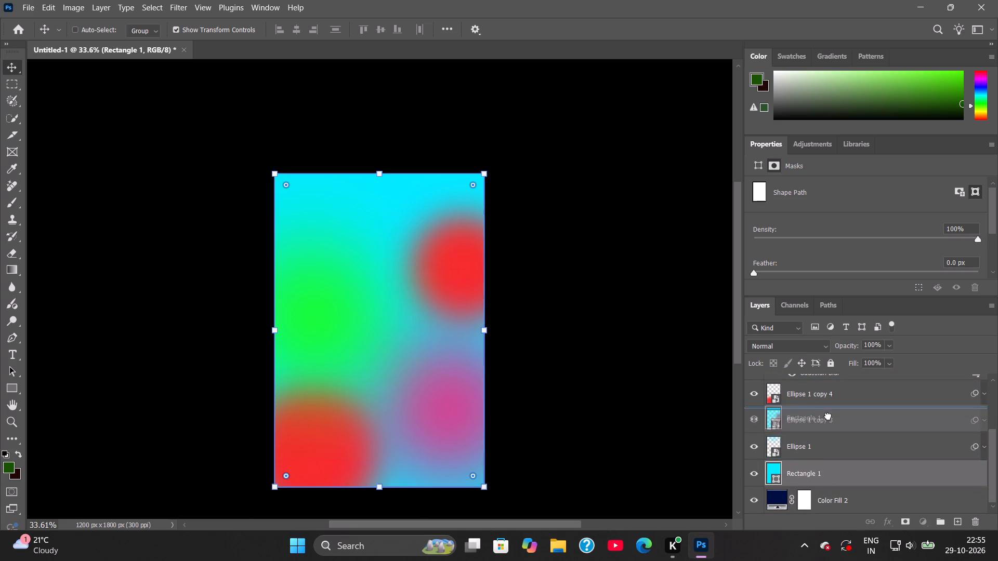
pyautogui.moveTo(828, 416); pyautogui.dragTo(830, 394)
pyautogui.scroll(4, 832, 395)
pyautogui.moveTo(810, 506); pyautogui.dragTo(810, 495)
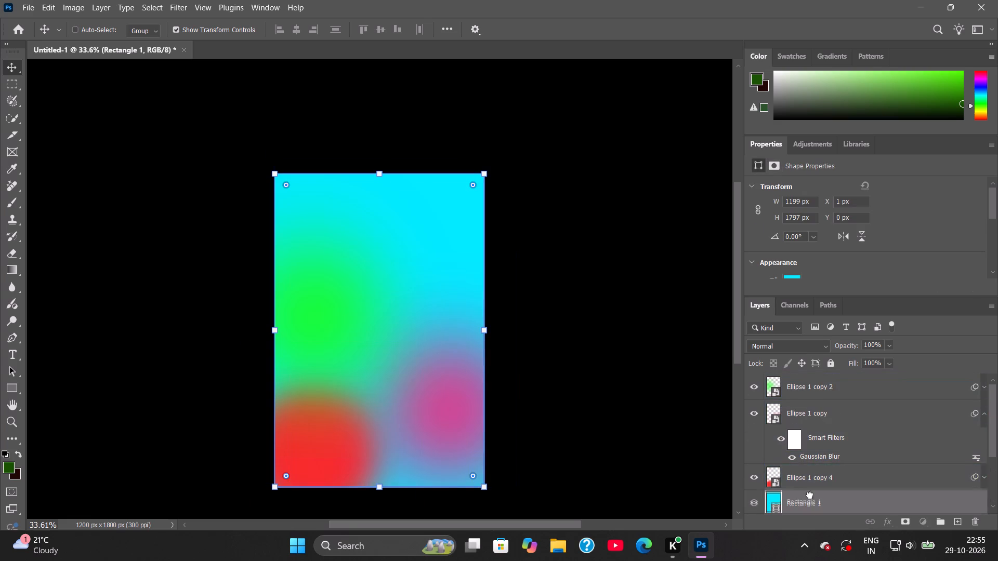
pyautogui.moveTo(810, 495); pyautogui.dragTo(811, 383)
# Set the Rectangle 1 layer's fill to 20%.
pyautogui.click(833, 389)
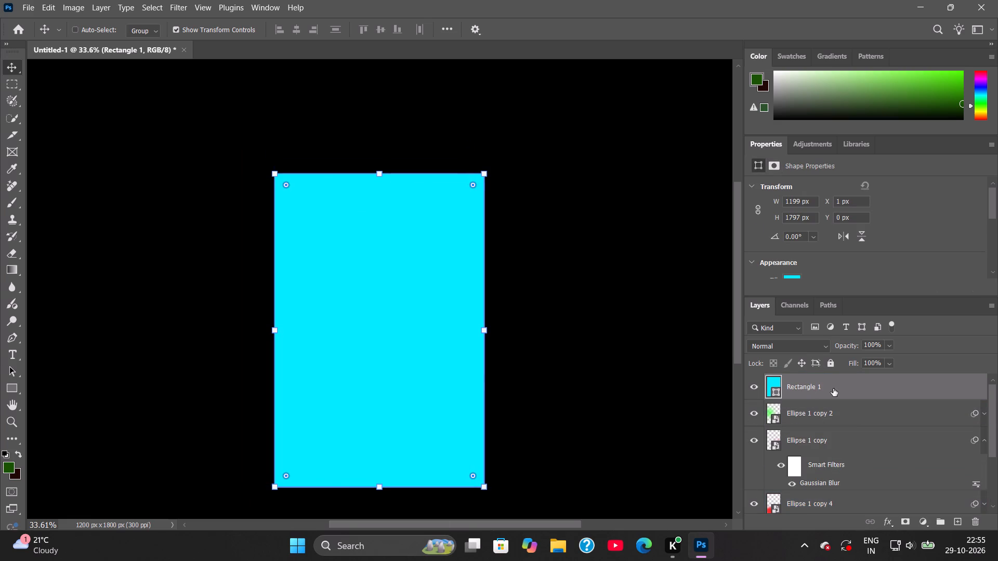
pyautogui.click(890, 365)
pyautogui.click(862, 375)
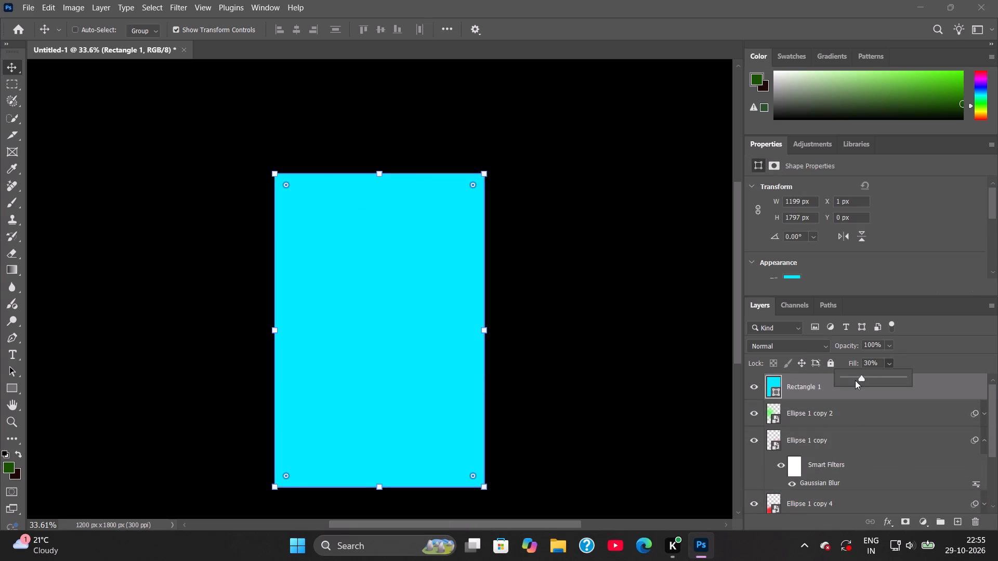
pyautogui.click(853, 377)
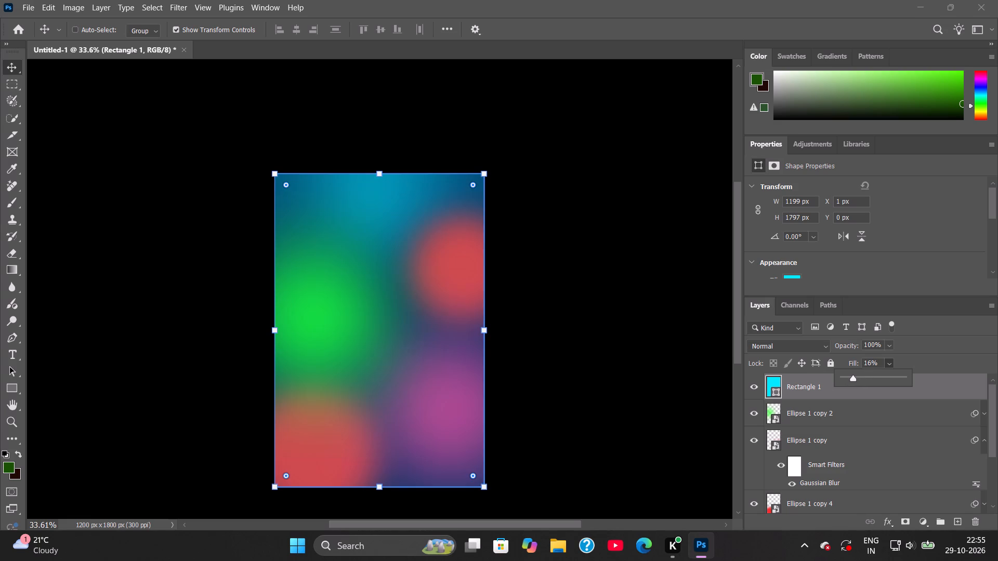
pyautogui.click(877, 364)
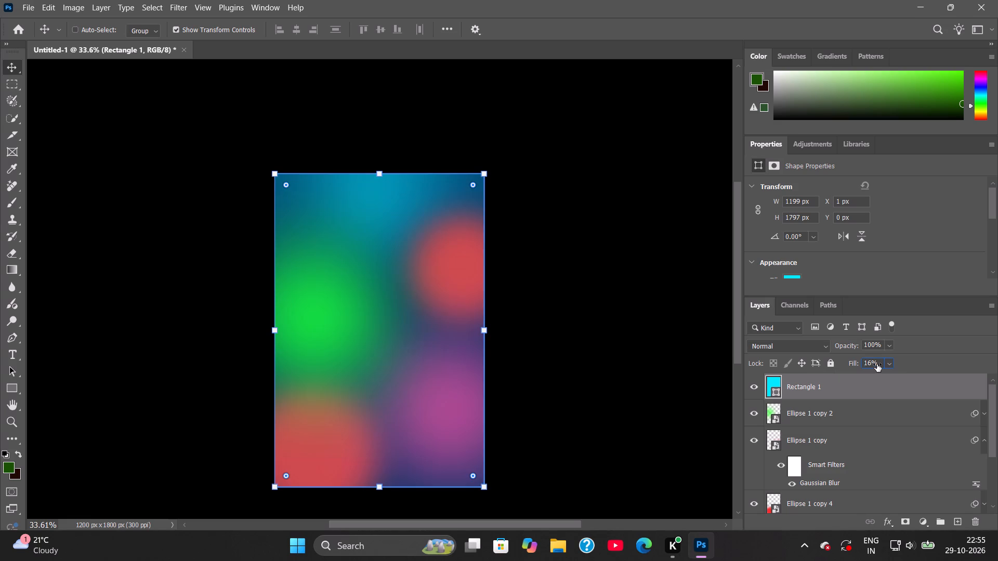
pyautogui.hotkey('ctrl', 'a')
pyautogui.write('20')
pyautogui.press('Return')
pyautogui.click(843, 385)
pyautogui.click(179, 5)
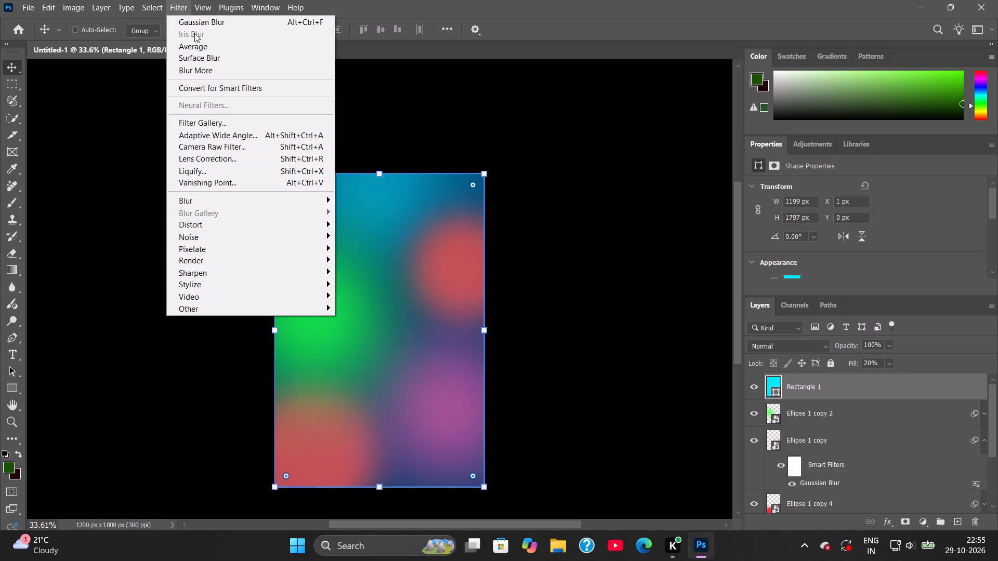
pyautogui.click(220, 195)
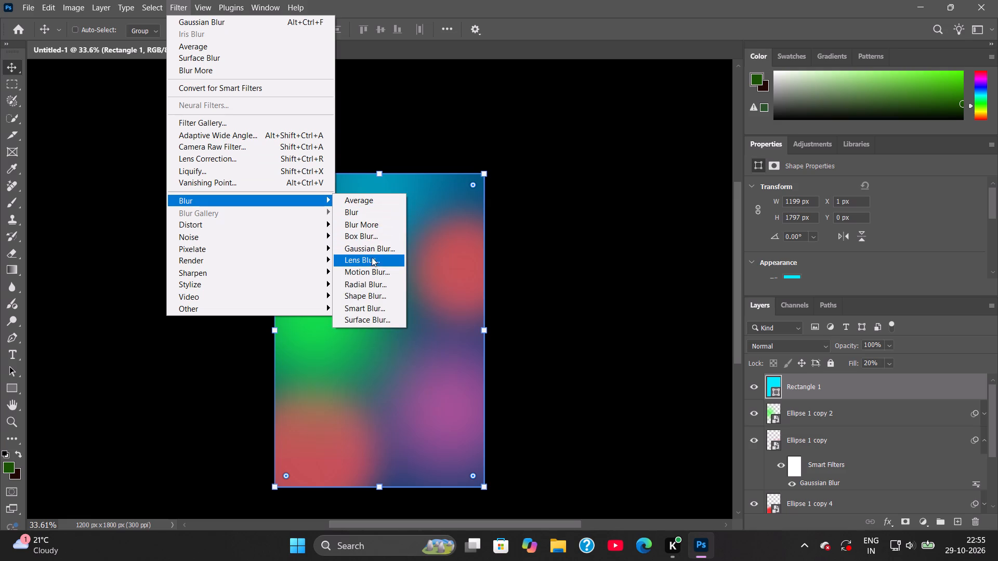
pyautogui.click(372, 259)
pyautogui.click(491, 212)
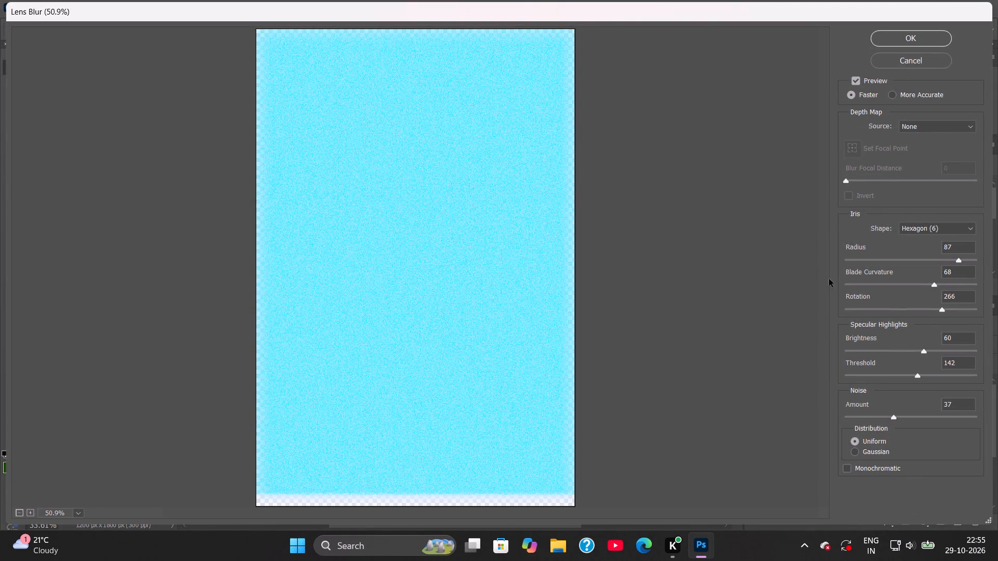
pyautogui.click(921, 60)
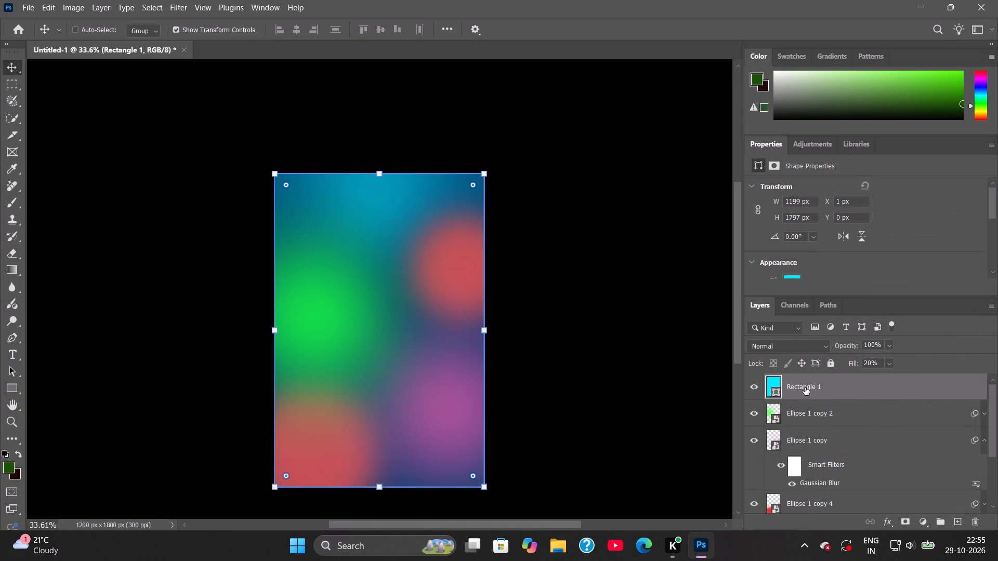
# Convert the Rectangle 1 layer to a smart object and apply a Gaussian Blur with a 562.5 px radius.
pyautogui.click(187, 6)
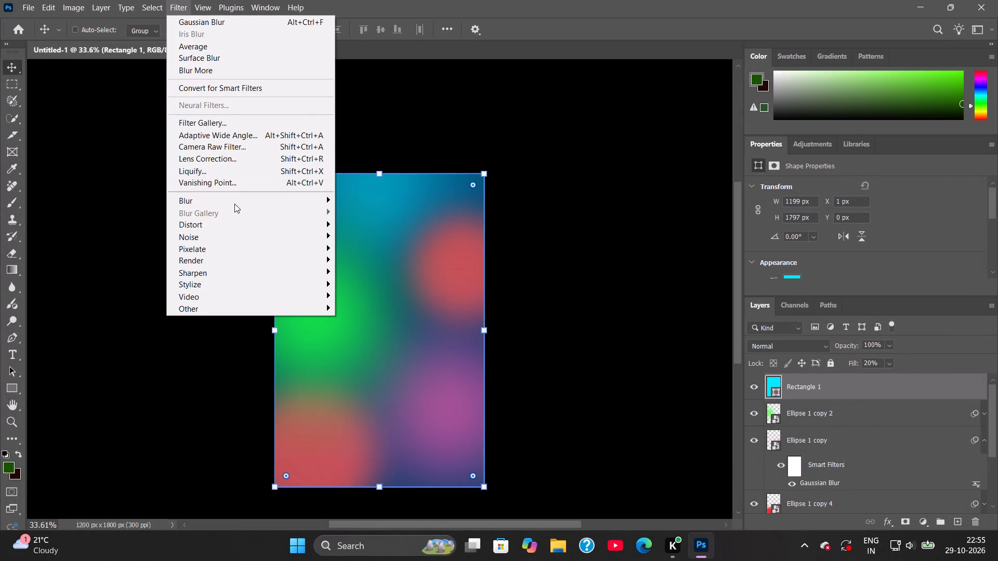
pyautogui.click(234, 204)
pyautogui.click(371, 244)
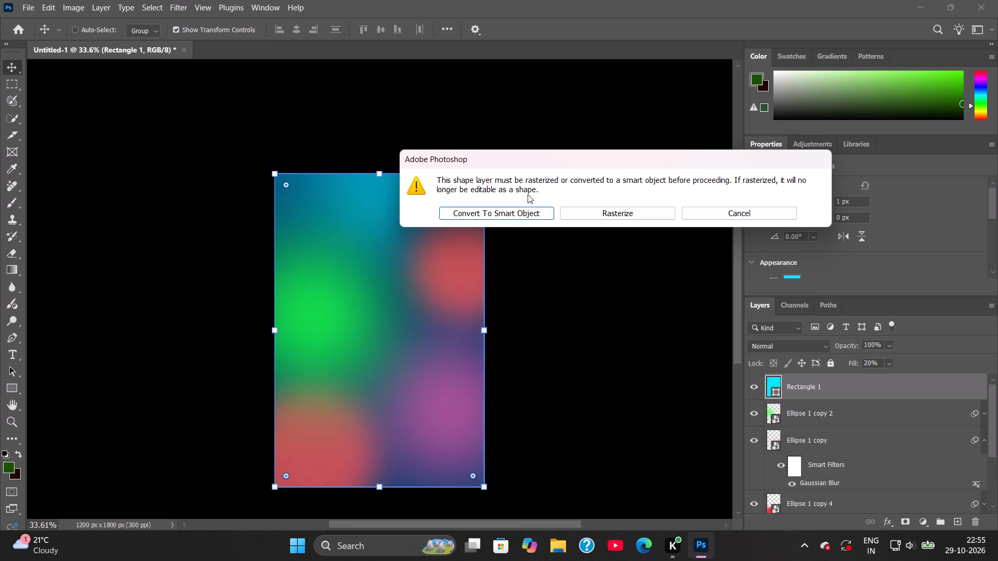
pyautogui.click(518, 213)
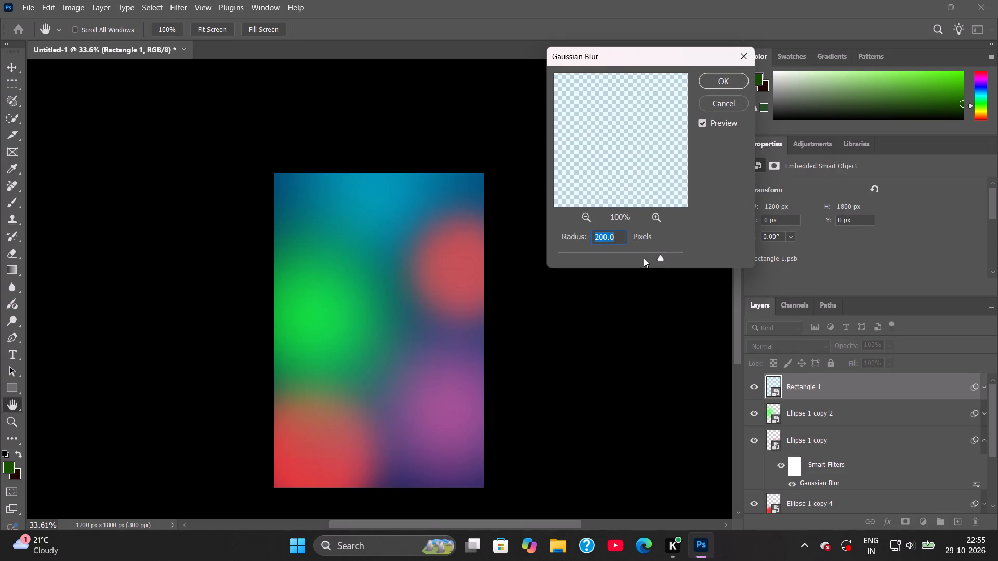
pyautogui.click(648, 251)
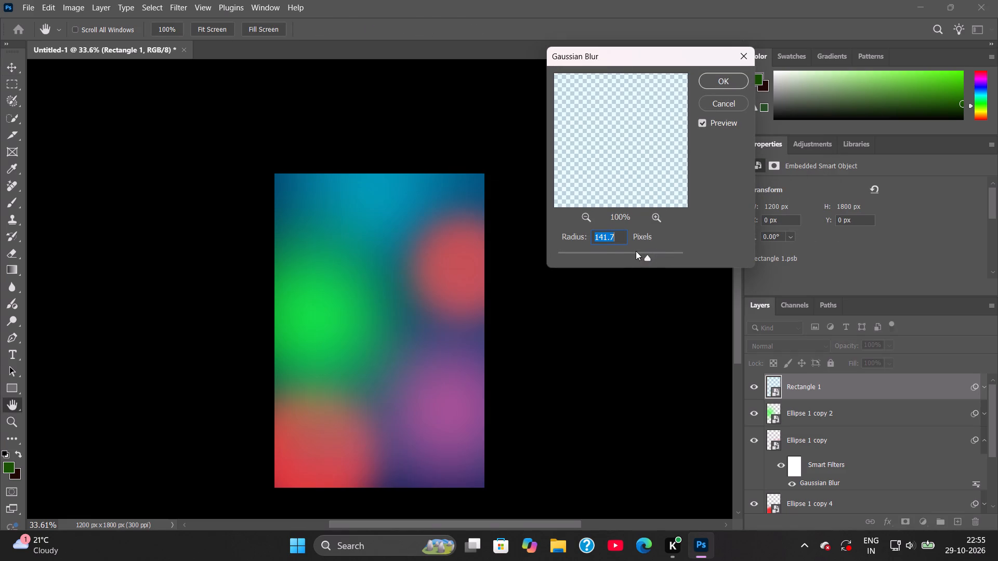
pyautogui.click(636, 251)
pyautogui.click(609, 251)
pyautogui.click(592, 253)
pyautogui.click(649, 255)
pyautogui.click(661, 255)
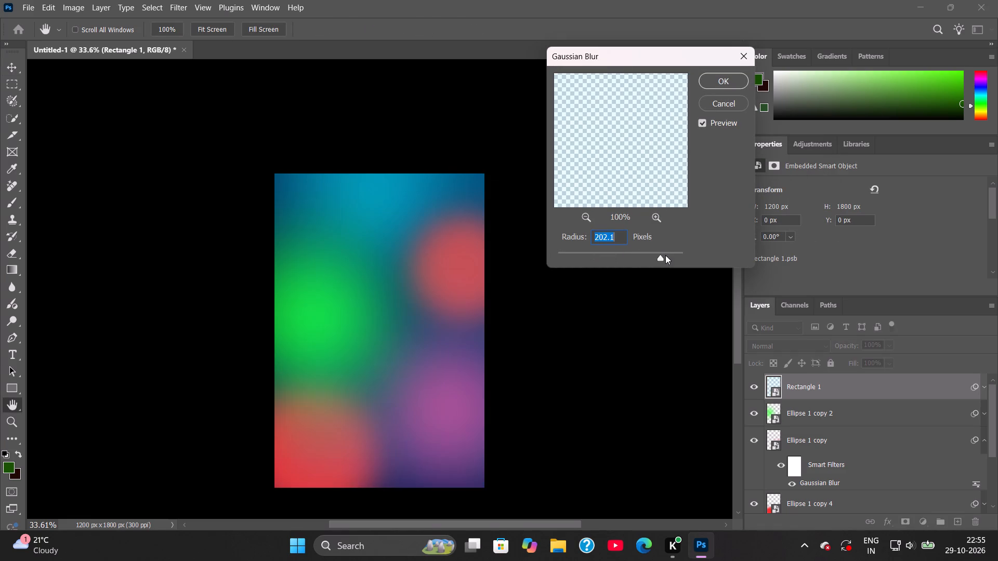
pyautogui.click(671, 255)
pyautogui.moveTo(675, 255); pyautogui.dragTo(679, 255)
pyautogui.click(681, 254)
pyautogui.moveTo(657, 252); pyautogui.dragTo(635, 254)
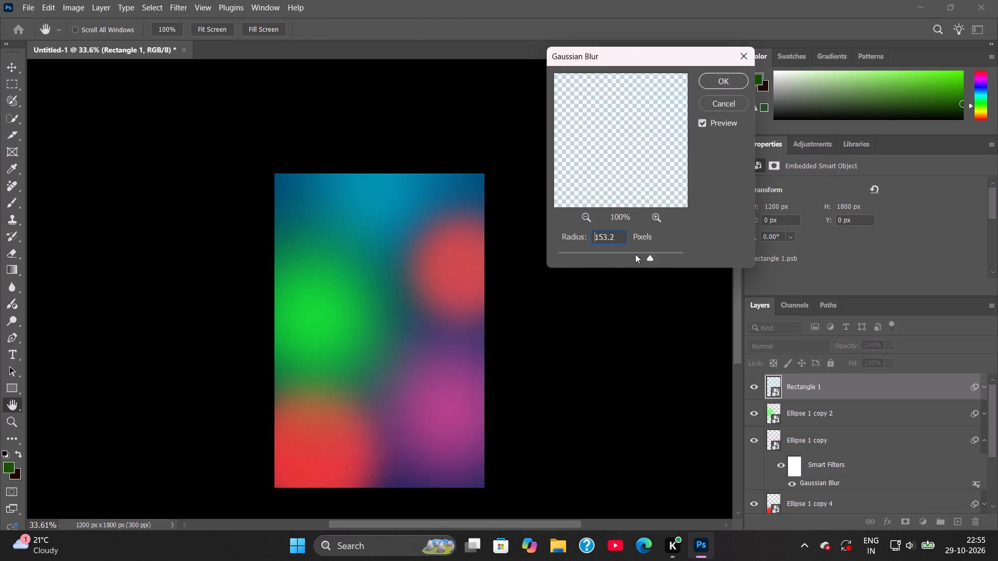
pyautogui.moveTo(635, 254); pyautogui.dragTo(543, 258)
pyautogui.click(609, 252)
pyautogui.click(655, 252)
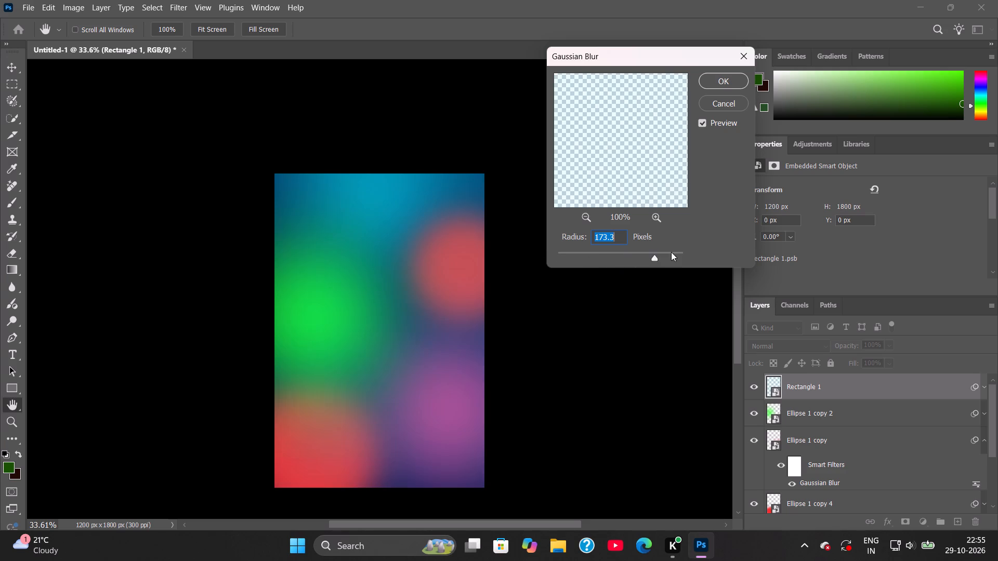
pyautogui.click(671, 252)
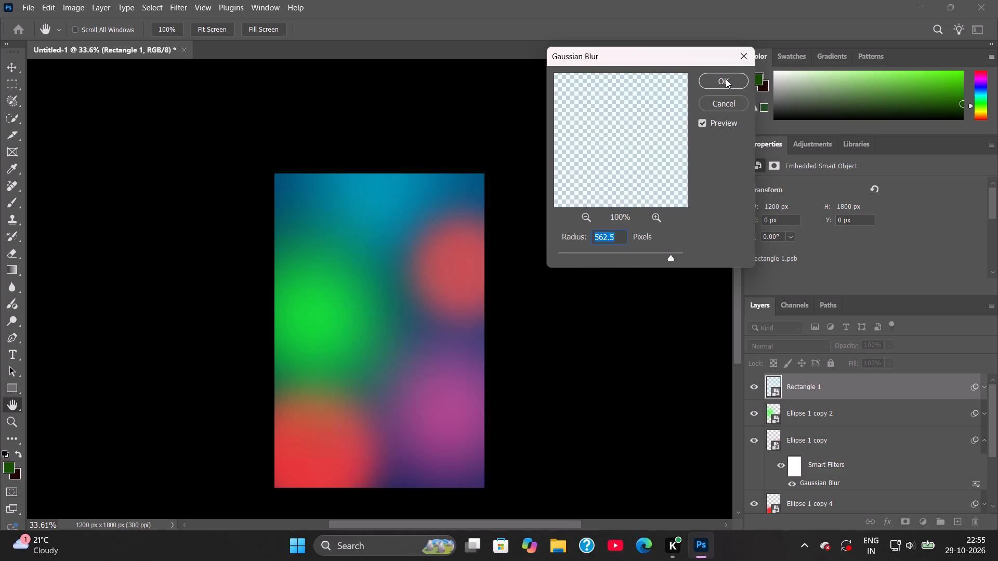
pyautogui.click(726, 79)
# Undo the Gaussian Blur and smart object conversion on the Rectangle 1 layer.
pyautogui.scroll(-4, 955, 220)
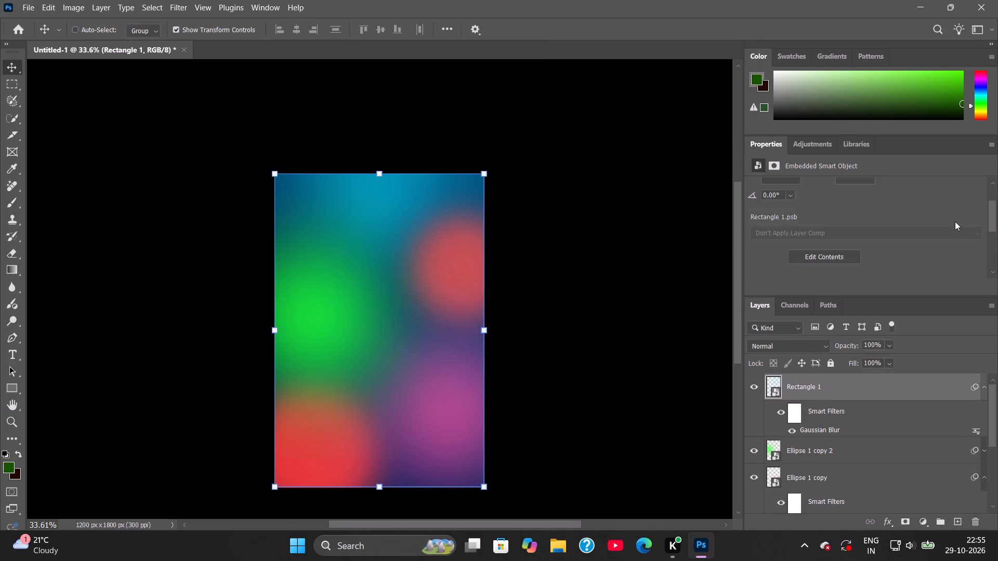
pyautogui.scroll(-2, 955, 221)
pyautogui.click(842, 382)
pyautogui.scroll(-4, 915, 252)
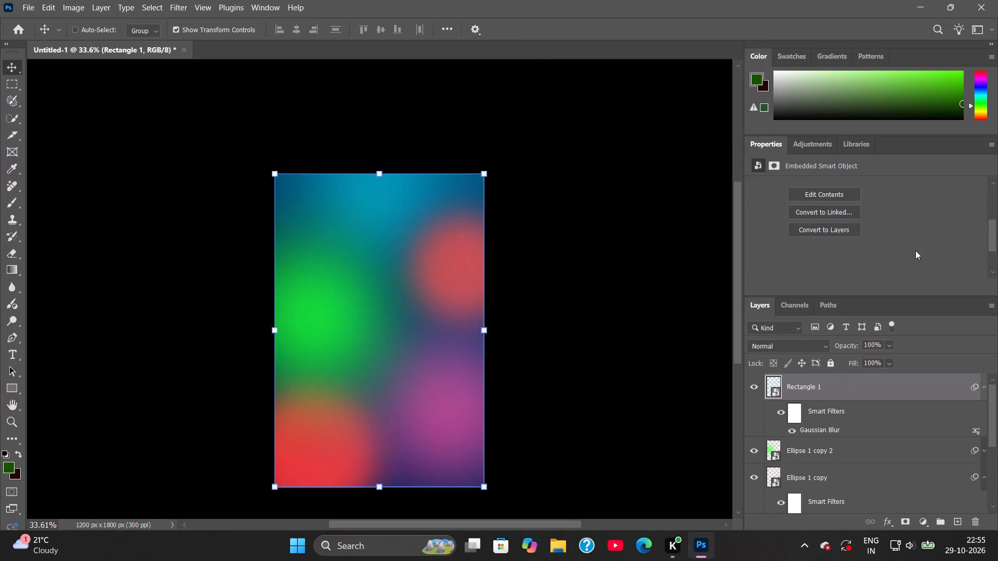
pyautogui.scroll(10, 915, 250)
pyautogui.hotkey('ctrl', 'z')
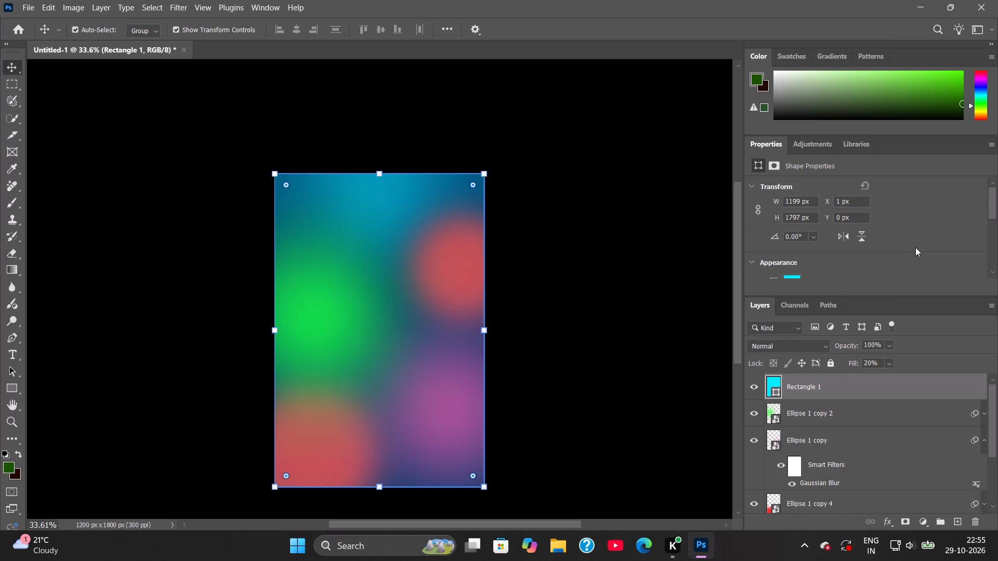
# Change the Rectangle 1 shape's fill color to the recently used dark navy.
pyautogui.scroll(-4, 914, 247)
pyautogui.click(794, 238)
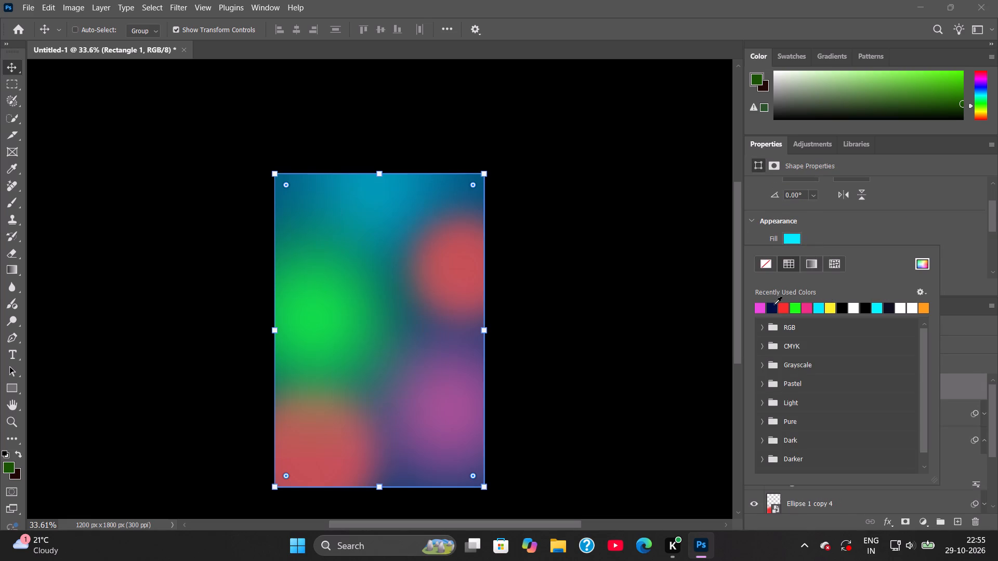
pyautogui.click(771, 306)
pyautogui.click(922, 225)
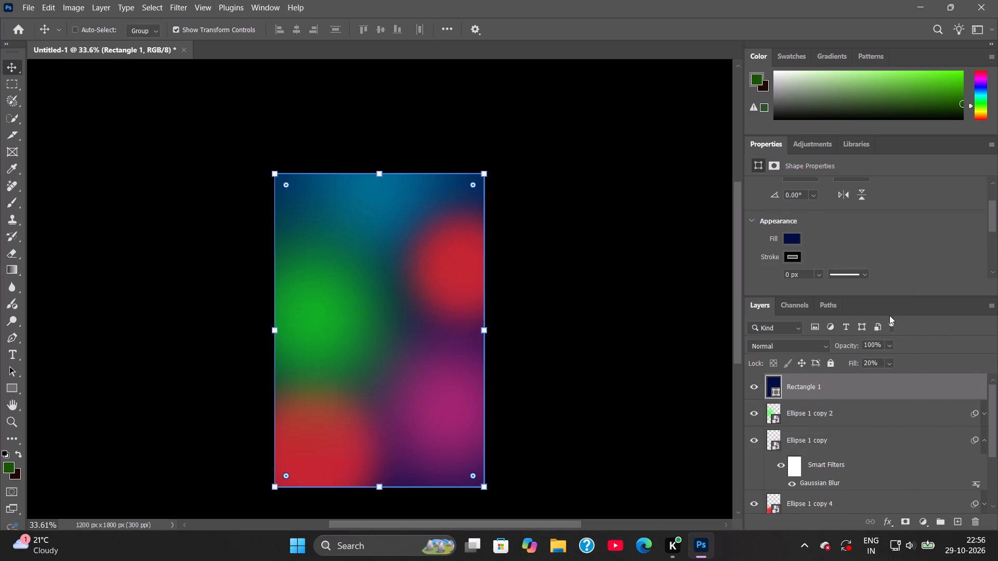
# Set the Rectangle 1 layer's fill to 51%.
pyautogui.click(885, 364)
pyautogui.click(900, 376)
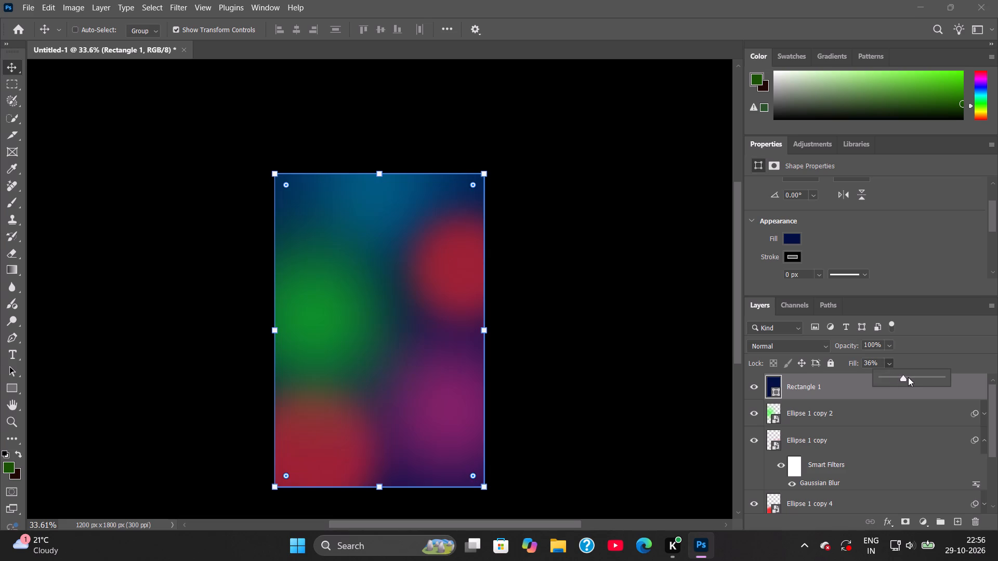
pyautogui.click(908, 377)
pyautogui.click(909, 377)
pyautogui.click(916, 377)
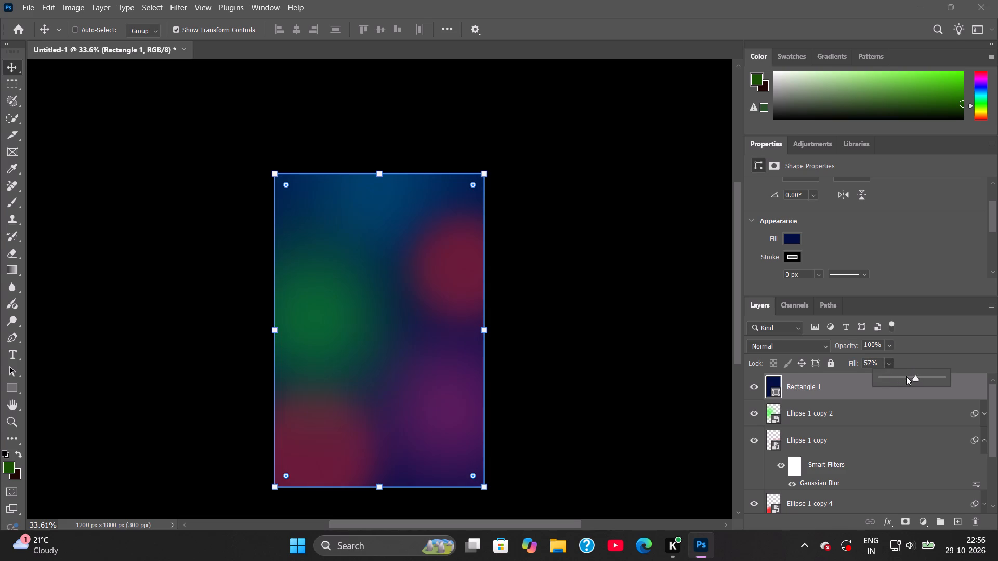
pyautogui.click(906, 376)
pyautogui.click(913, 376)
pyautogui.click(914, 239)
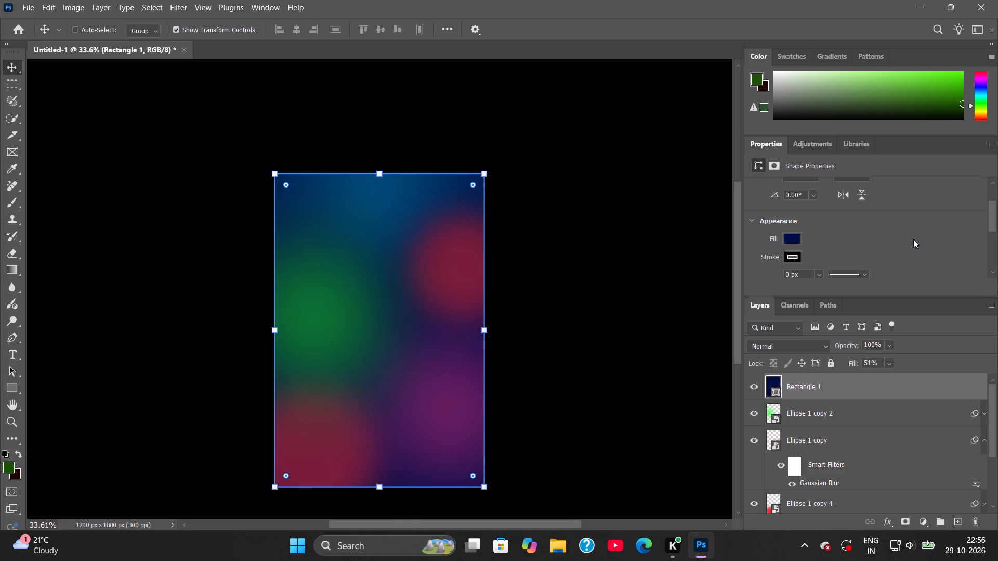
# Set the Rectangle 1 layer's blend mode to Vivid Light.
pyautogui.click(815, 345)
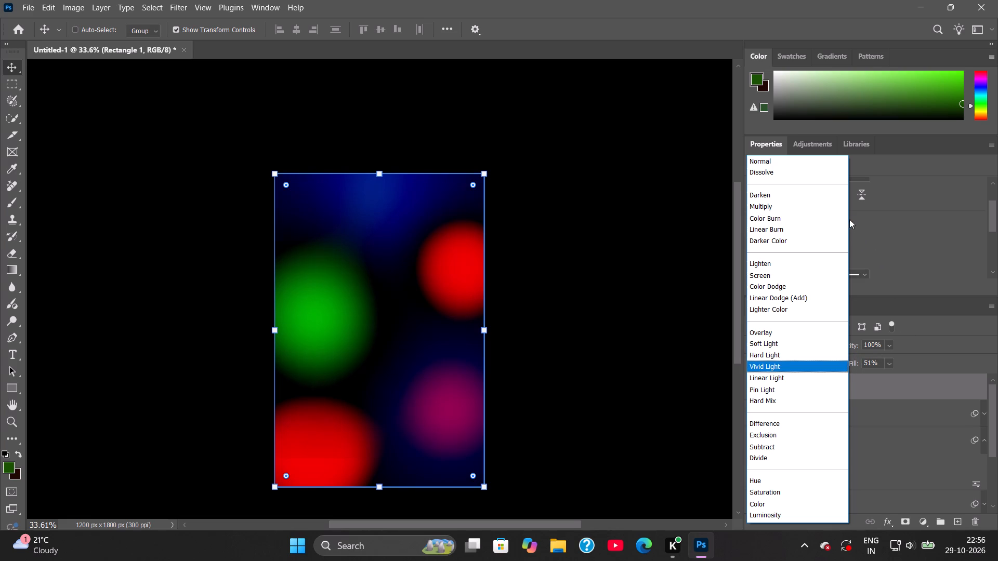
pyautogui.click(809, 366)
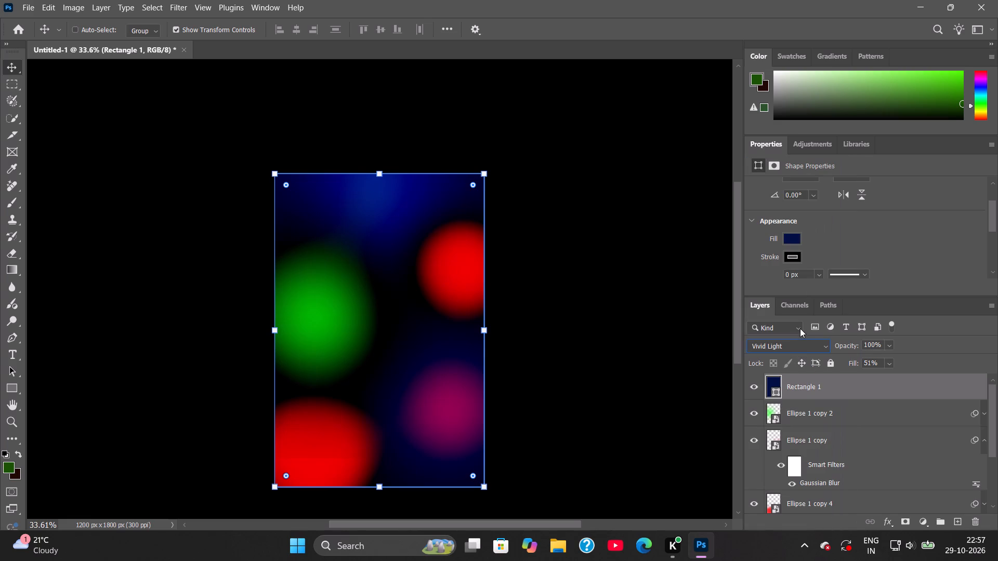
pyautogui.click(800, 342)
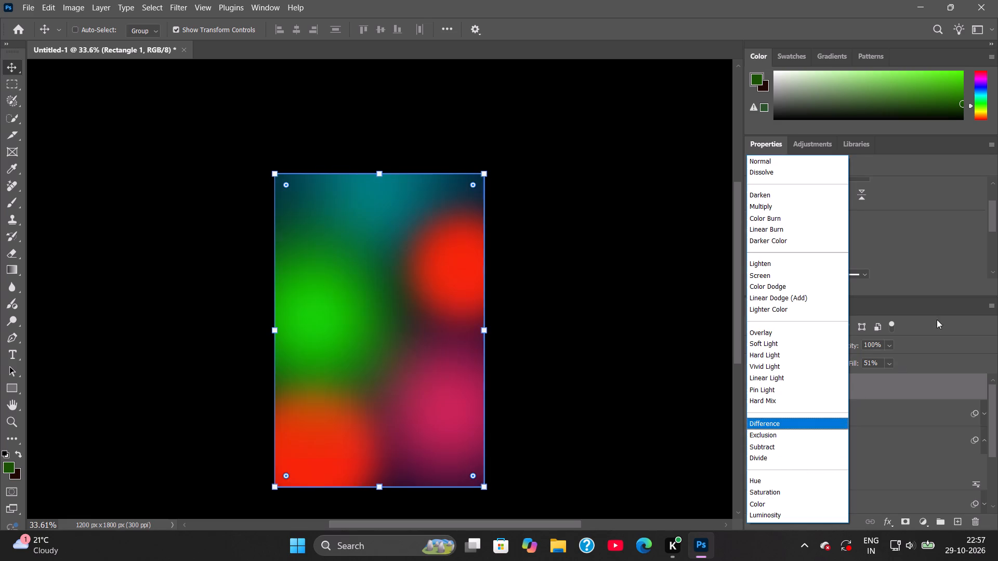
pyautogui.click(921, 270)
pyautogui.click(575, 284)
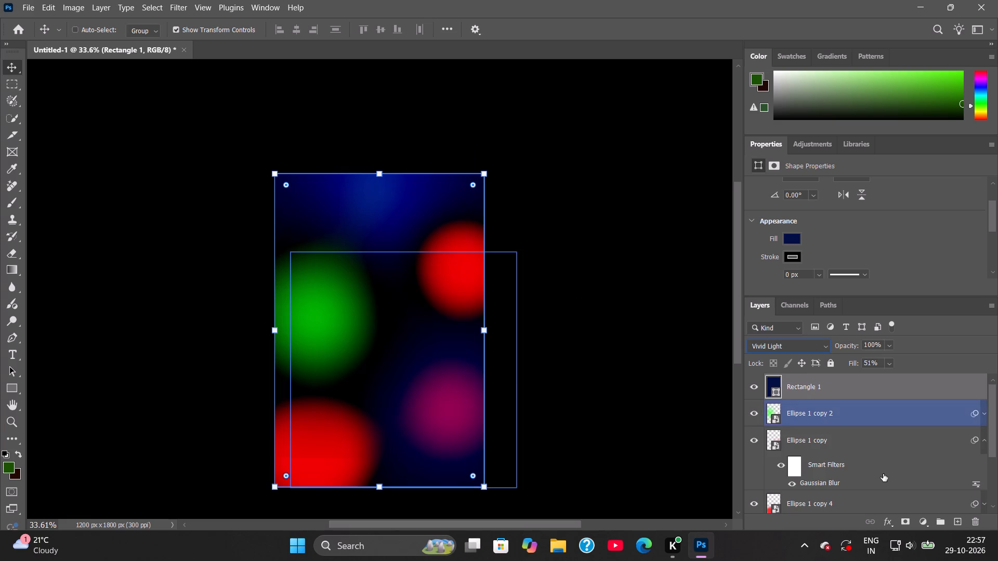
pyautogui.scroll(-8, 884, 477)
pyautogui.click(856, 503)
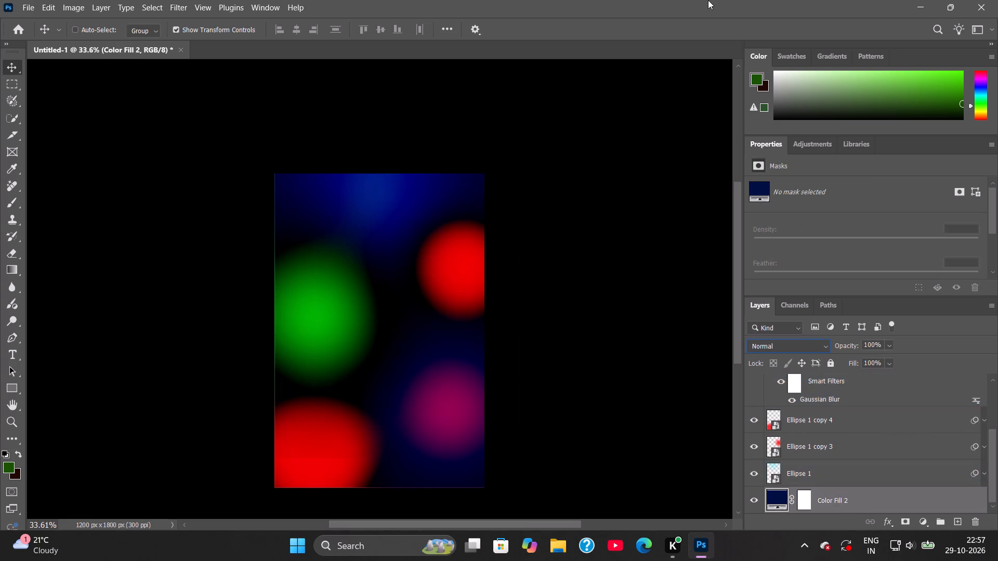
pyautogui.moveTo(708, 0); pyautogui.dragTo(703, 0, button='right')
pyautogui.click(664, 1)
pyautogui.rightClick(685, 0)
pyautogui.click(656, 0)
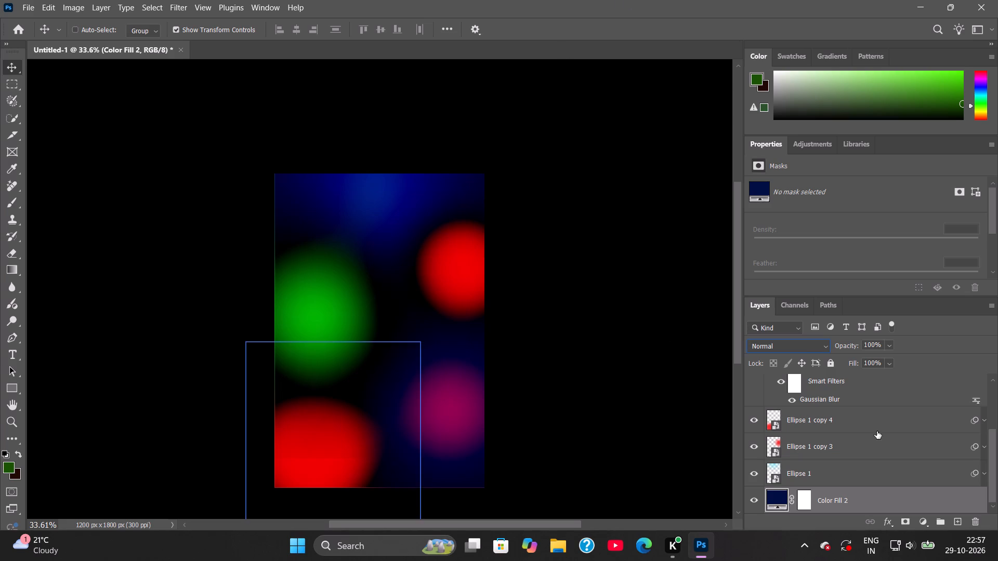
# Stretch the Rectangle 1 shape past the canvas's left edge to a width of about 1249 px.
pyautogui.scroll(10, 857, 425)
pyautogui.click(819, 389)
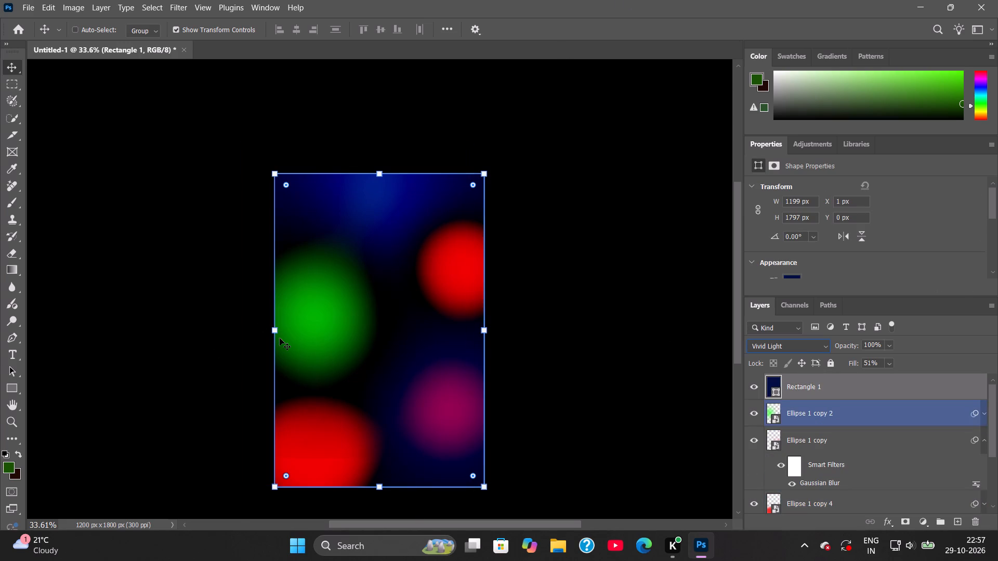
pyautogui.click(276, 334)
pyautogui.moveTo(274, 332); pyautogui.dragTo(269, 332)
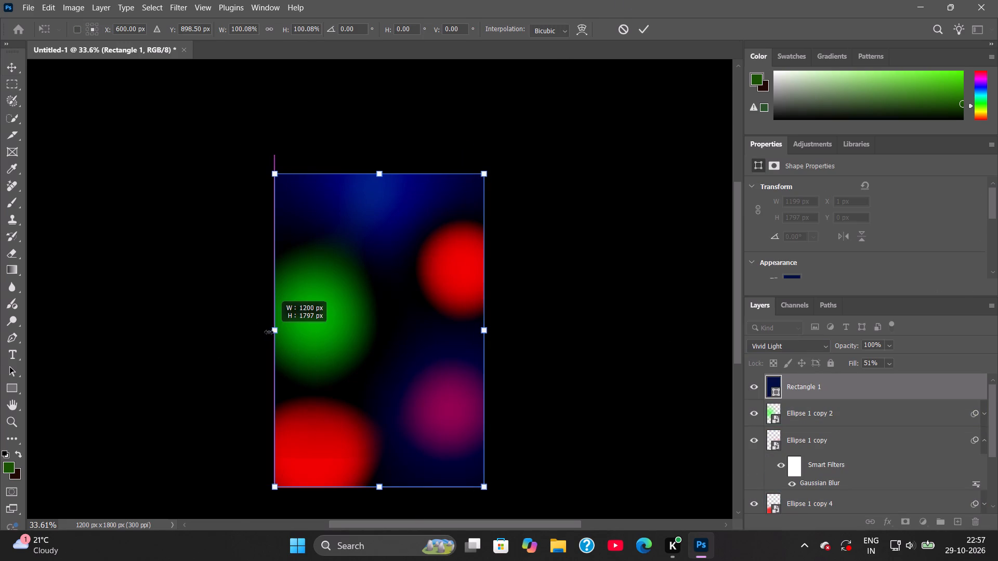
pyautogui.moveTo(269, 332); pyautogui.dragTo(265, 335)
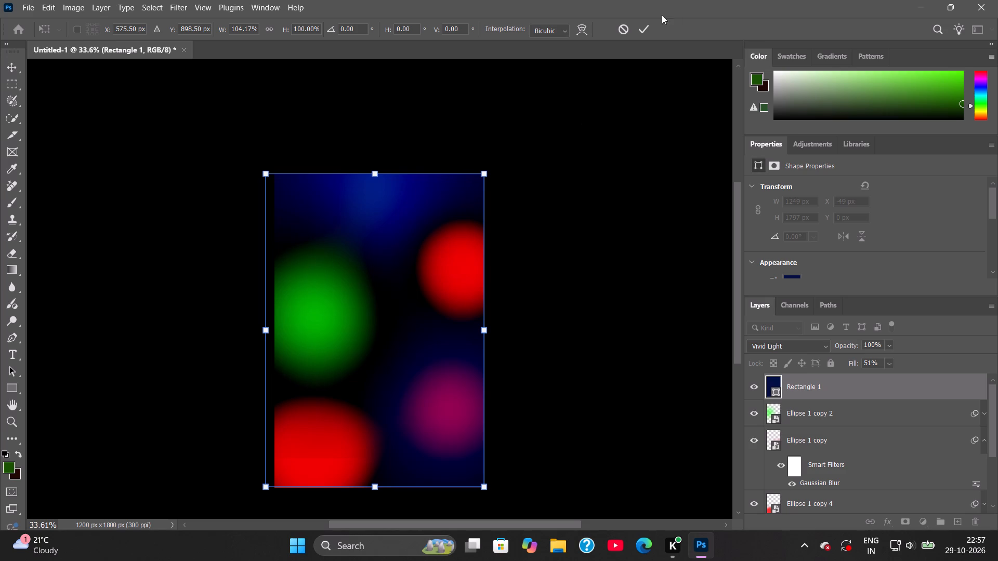
pyautogui.click(634, 32)
pyautogui.click(646, 28)
pyautogui.scroll(-8, 808, 422)
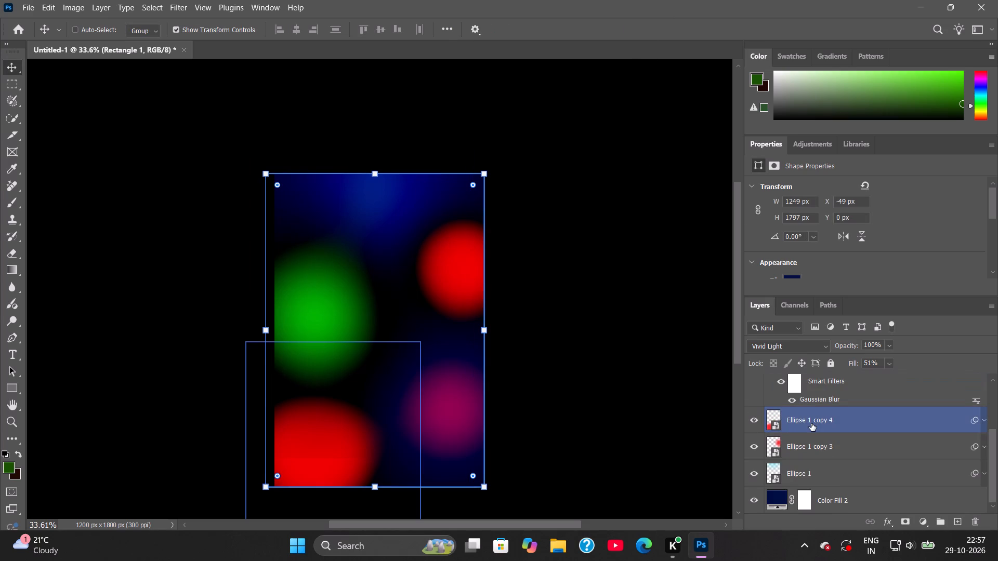
pyautogui.scroll(-8, 811, 423)
pyautogui.click(839, 513)
pyautogui.click(675, 434)
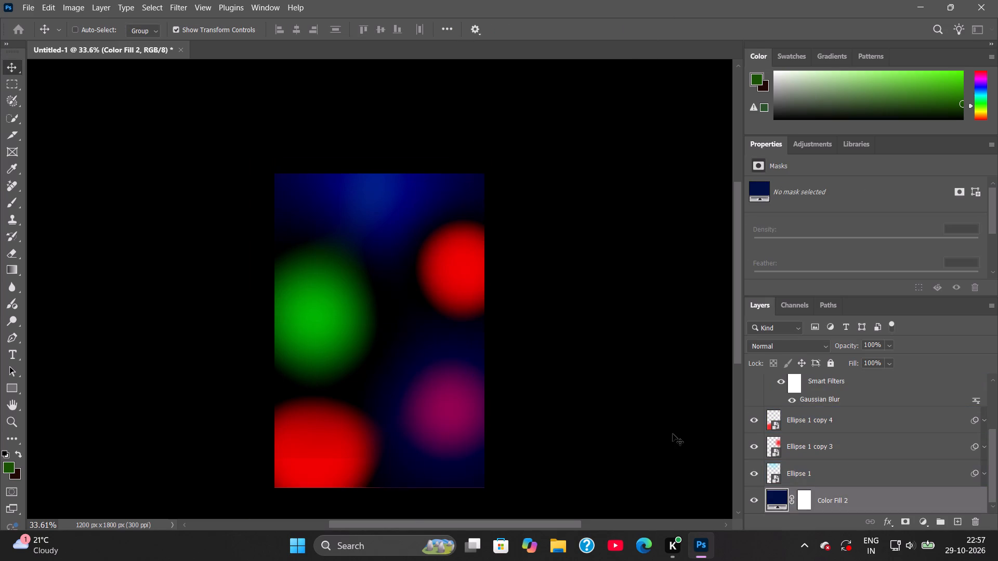
# Stretch the Rectangle 1 shape past the canvas's bottom, top and right edges to about 1288 x 1899 px.
pyautogui.scroll(9, 926, 423)
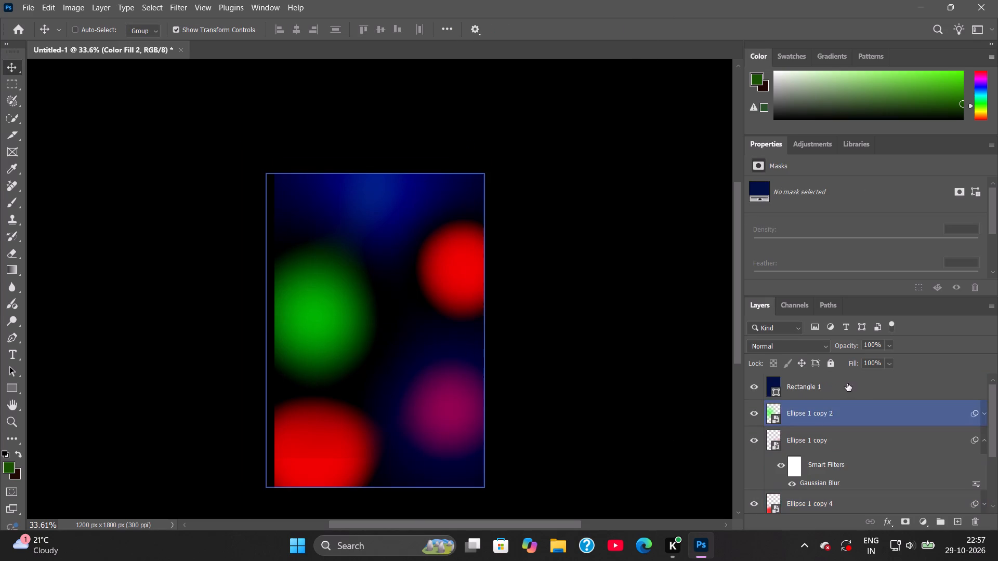
pyautogui.click(847, 383)
pyautogui.click(377, 489)
pyautogui.moveTo(377, 488); pyautogui.dragTo(377, 489)
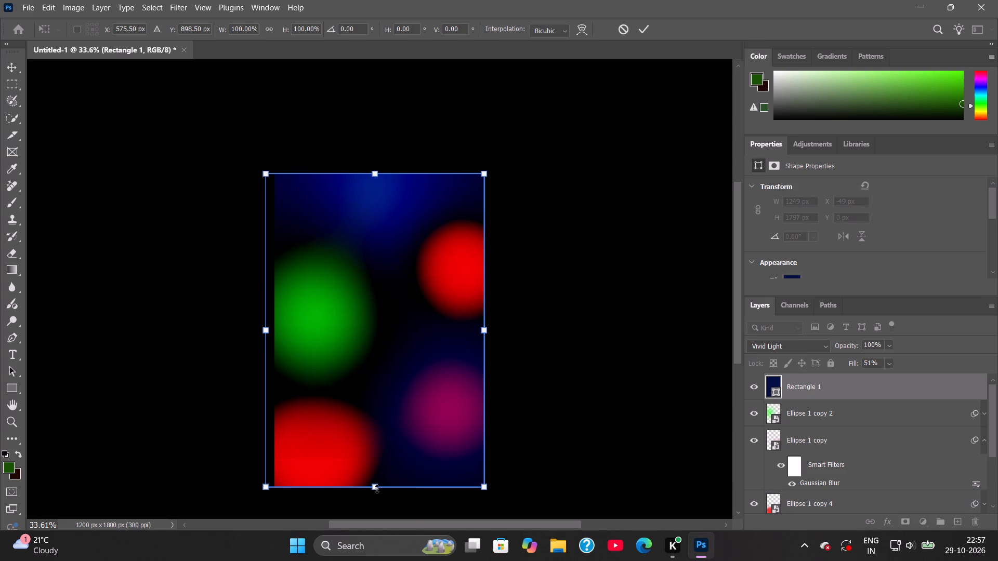
pyautogui.moveTo(377, 489); pyautogui.dragTo(378, 497)
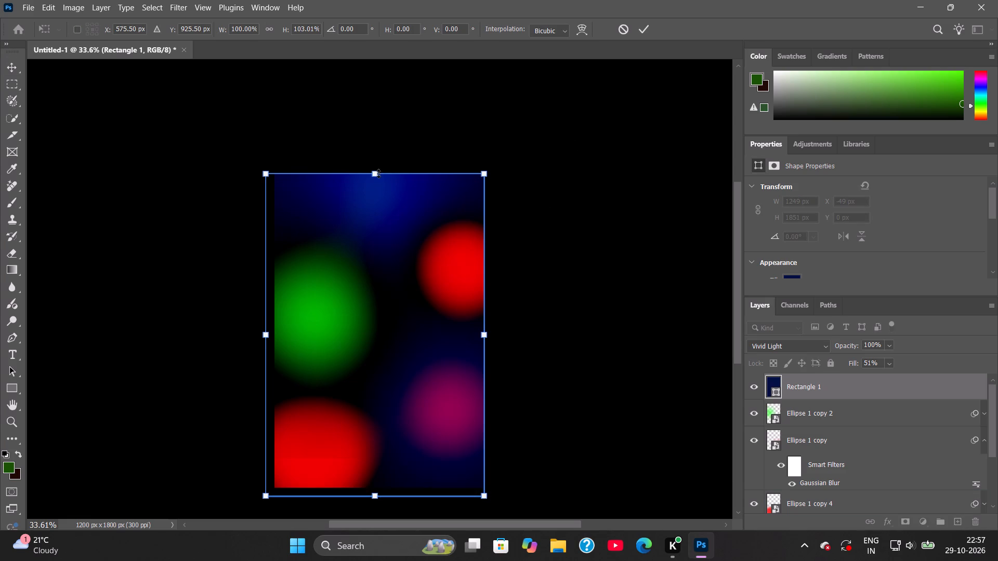
pyautogui.moveTo(378, 173); pyautogui.dragTo(376, 165)
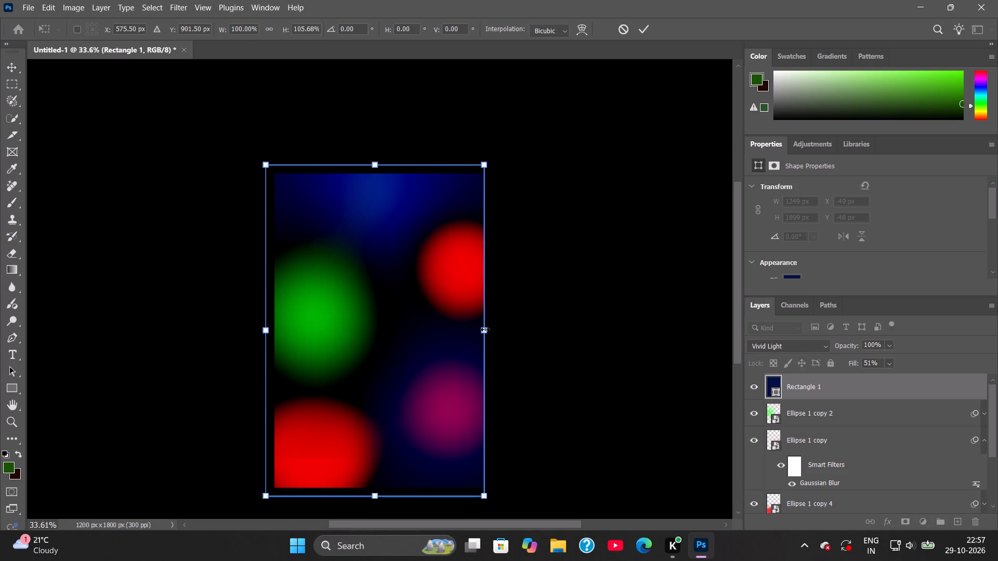
pyautogui.moveTo(485, 329); pyautogui.dragTo(492, 329)
pyautogui.click(640, 36)
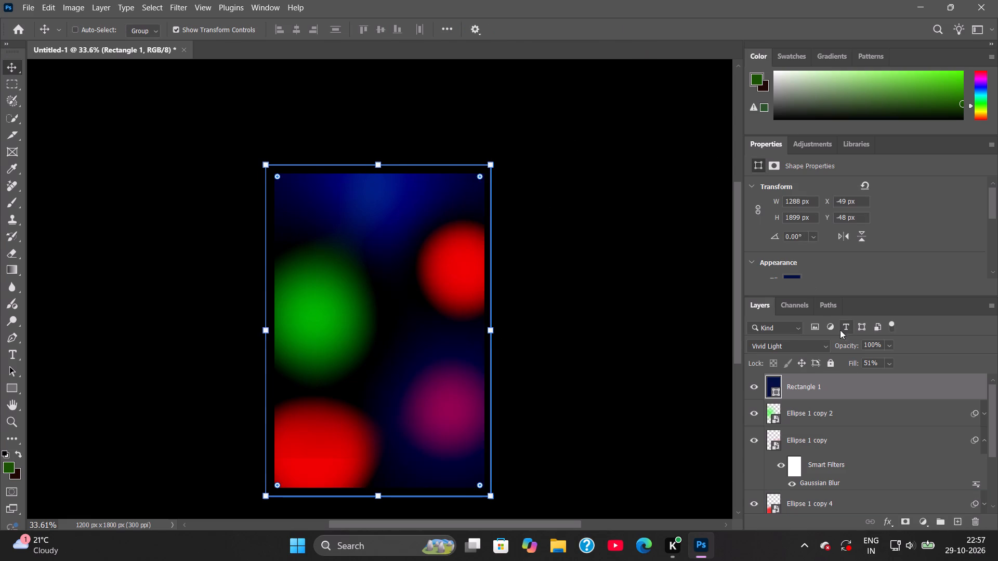
# Select the Color Fill 2 layer at the bottom of the layer stack.
pyautogui.scroll(-16, 846, 375)
pyautogui.click(851, 506)
pyautogui.click(686, 398)
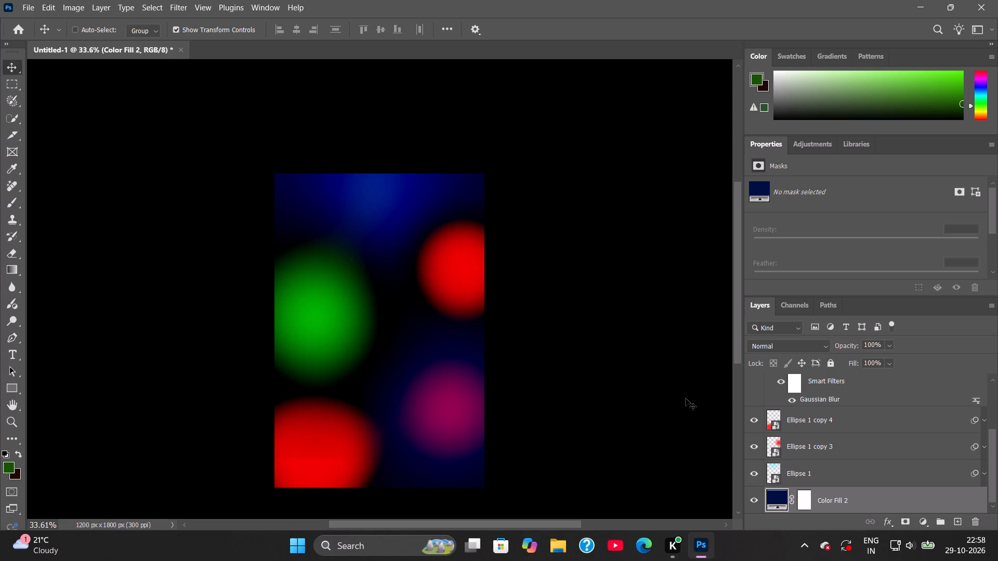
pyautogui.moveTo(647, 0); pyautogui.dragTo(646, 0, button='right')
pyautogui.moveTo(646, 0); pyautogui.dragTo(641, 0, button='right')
# Draw a circle about 286 px in diameter in the canvas's upper-left area with the Ellipse tool.
pyautogui.click(20, 389)
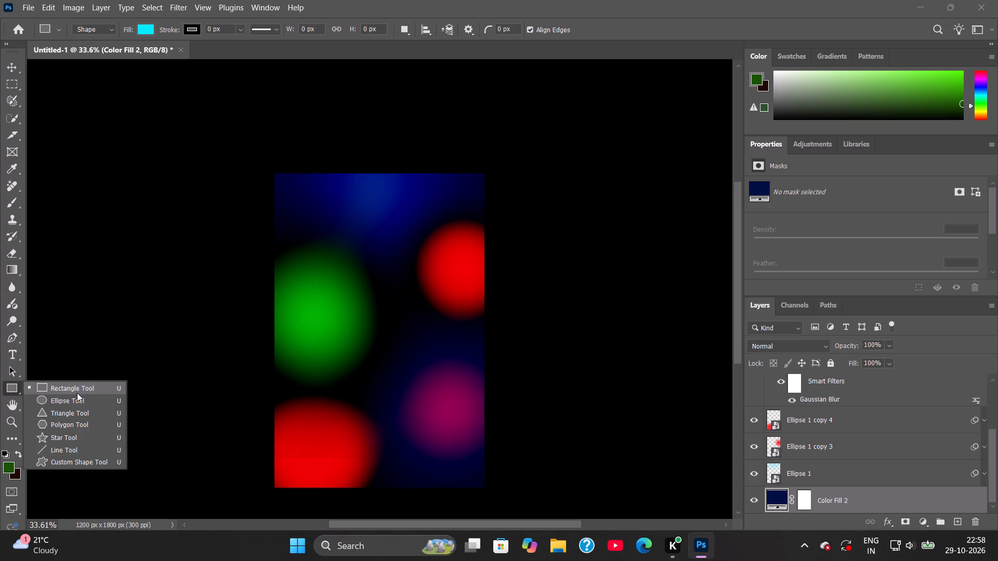
pyautogui.click(75, 397)
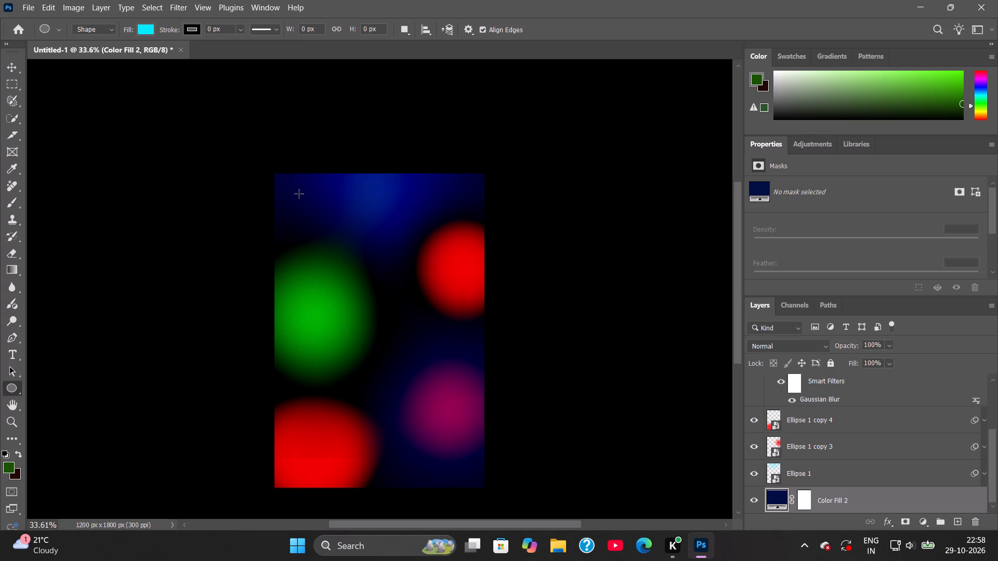
pyautogui.keyDown('shift'); pyautogui.moveTo(299, 194); pyautogui.dragTo(352, 244); pyautogui.keyUp('shift')
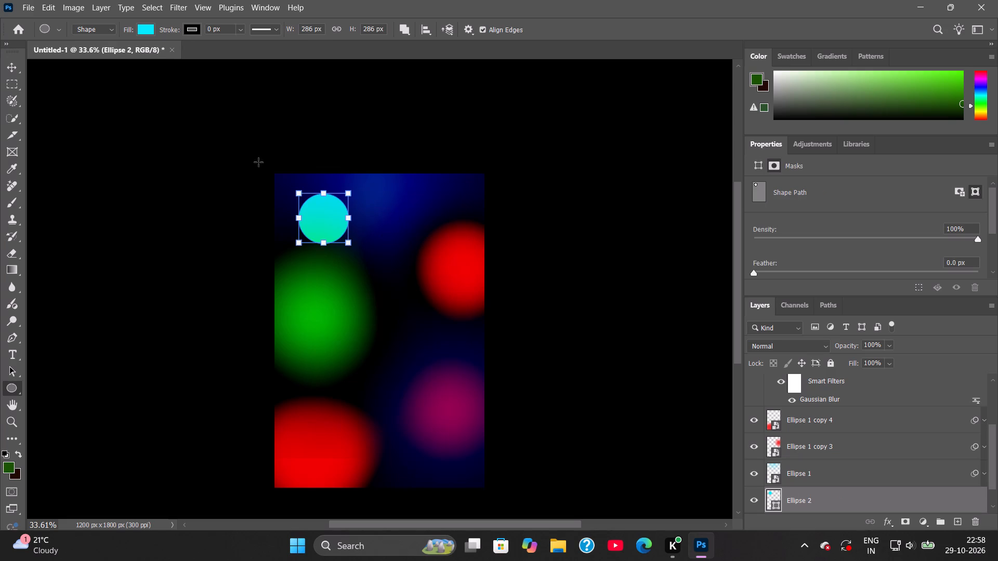
pyautogui.click(14, 69)
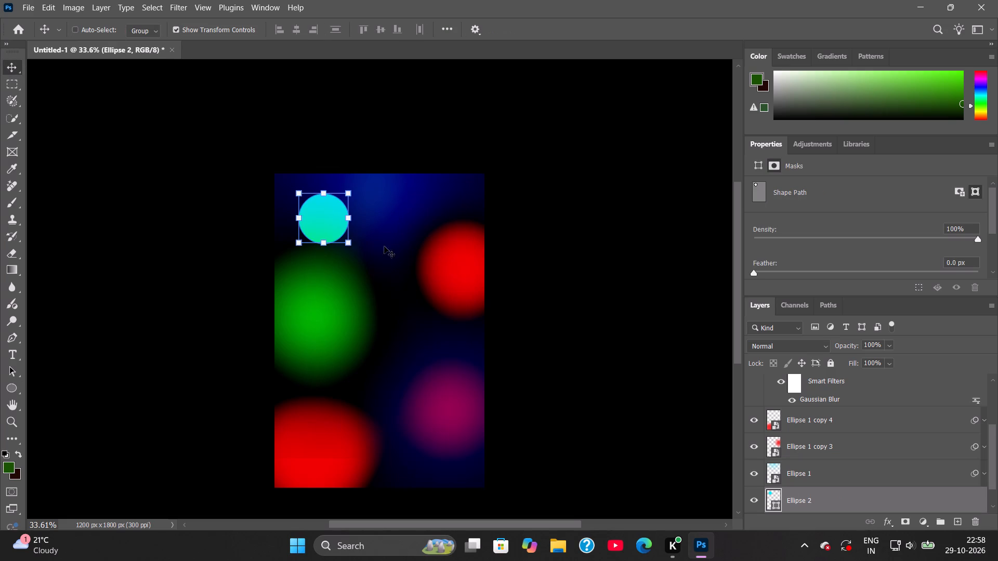
pyautogui.click(603, 211)
# Move the Ellipse 2 layer to the top of the layer stack, above Rectangle 1.
pyautogui.scroll(8, 830, 484)
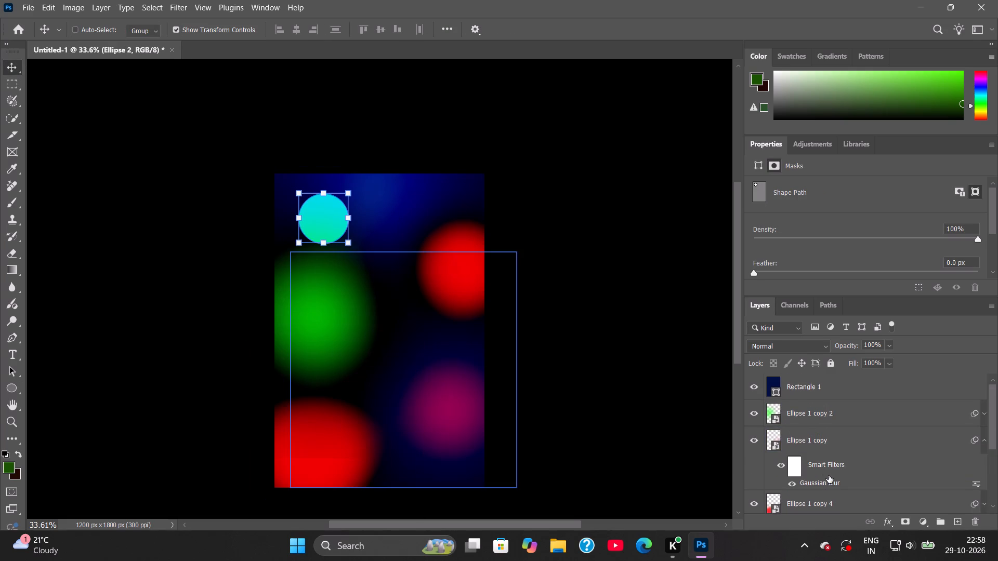
pyautogui.scroll(2, 829, 475)
pyautogui.scroll(-7, 825, 413)
pyautogui.moveTo(837, 474); pyautogui.dragTo(837, 457)
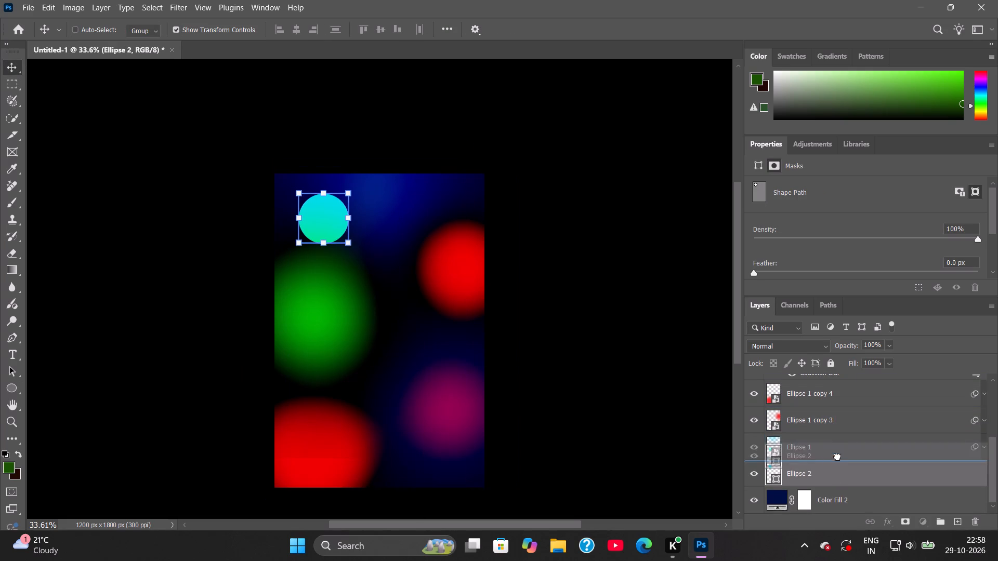
pyautogui.moveTo(837, 457); pyautogui.dragTo(846, 393)
pyautogui.scroll(4, 848, 420)
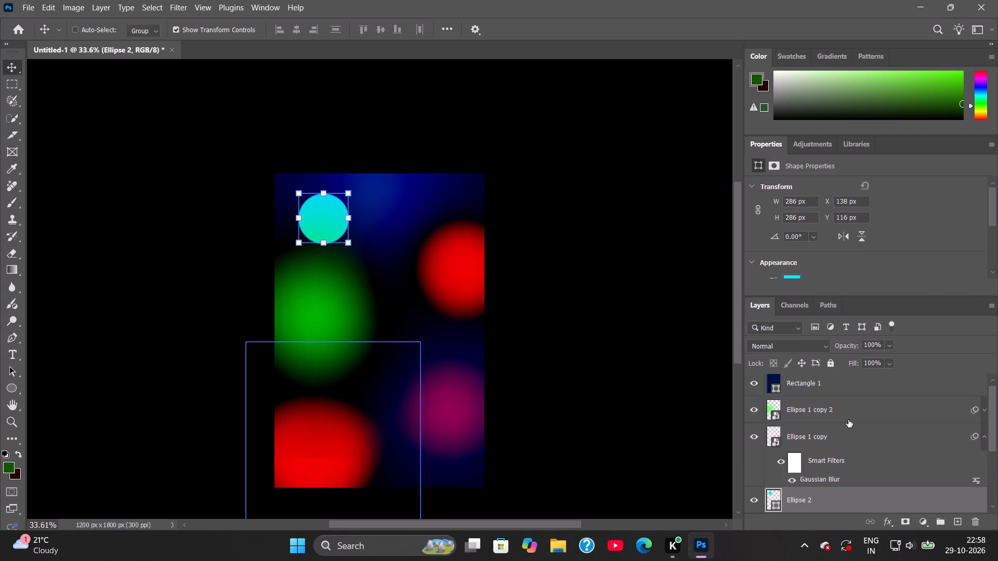
pyautogui.moveTo(826, 497); pyautogui.dragTo(824, 388)
pyautogui.scroll(4, 829, 408)
pyautogui.moveTo(828, 411); pyautogui.dragTo(825, 379)
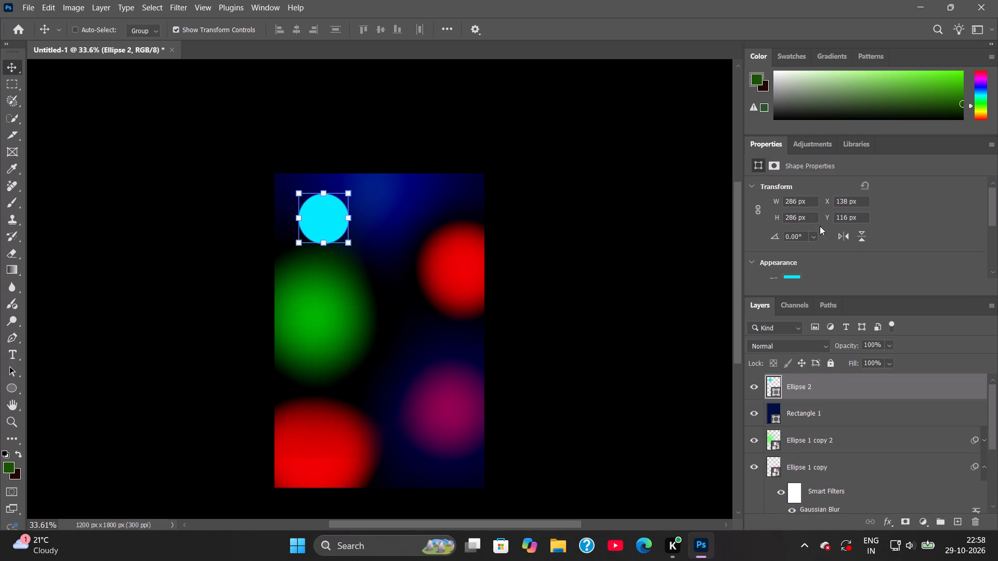
# Change the Ellipse 2 fill from solid colour to a linear gradient and expand the Purples gradient presets.
pyautogui.scroll(-1, 877, 251)
pyautogui.click(798, 270)
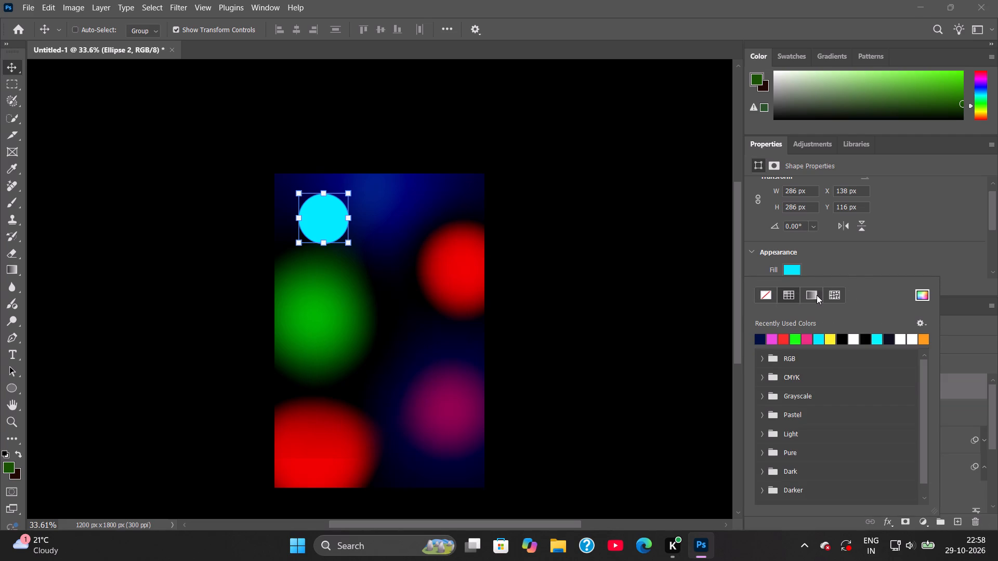
pyautogui.click(817, 295)
pyautogui.scroll(-3, 889, 353)
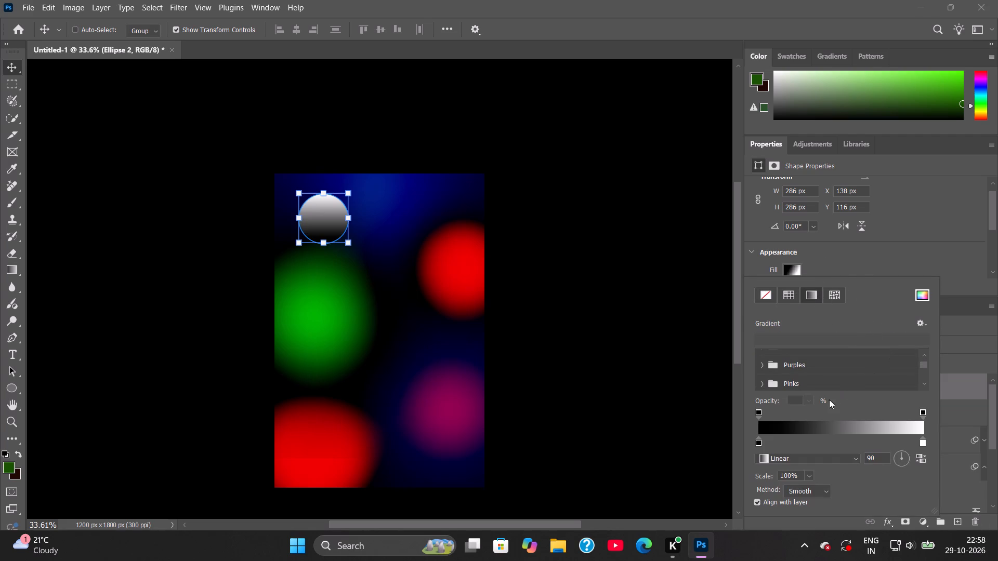
pyautogui.scroll(2, 807, 377)
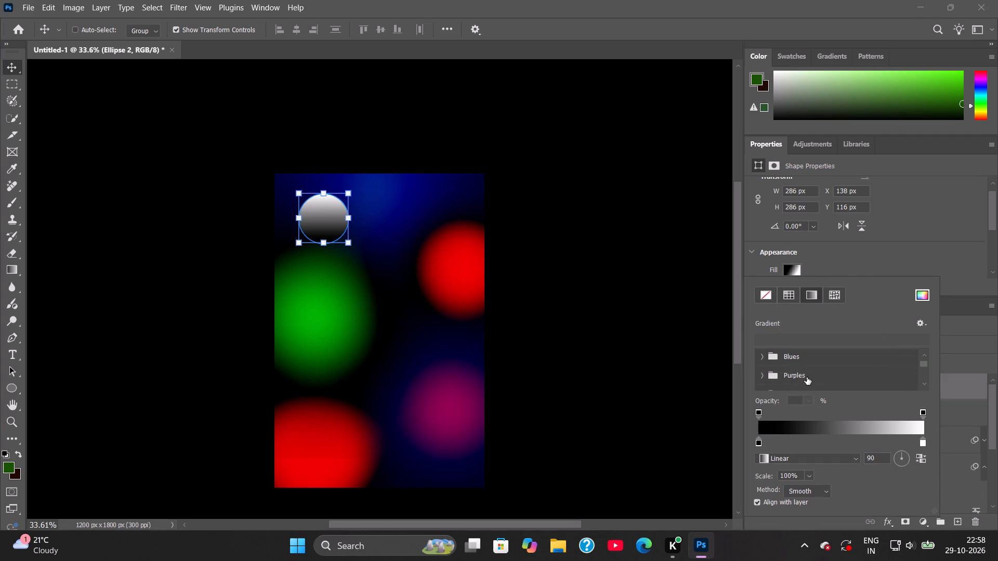
pyautogui.scroll(1, 807, 377)
pyautogui.scroll(-2, 807, 377)
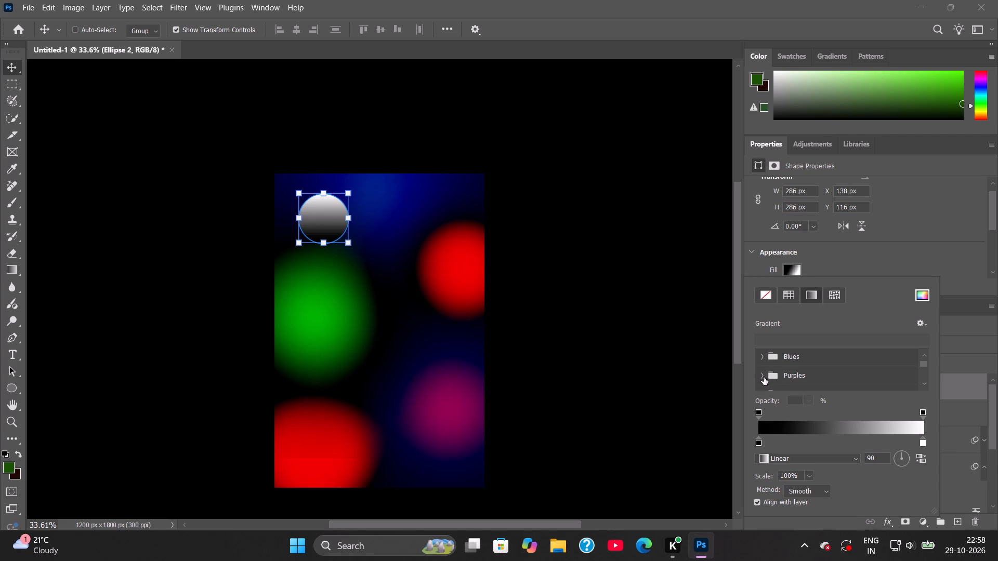
pyautogui.click(764, 377)
pyautogui.scroll(-2, 778, 375)
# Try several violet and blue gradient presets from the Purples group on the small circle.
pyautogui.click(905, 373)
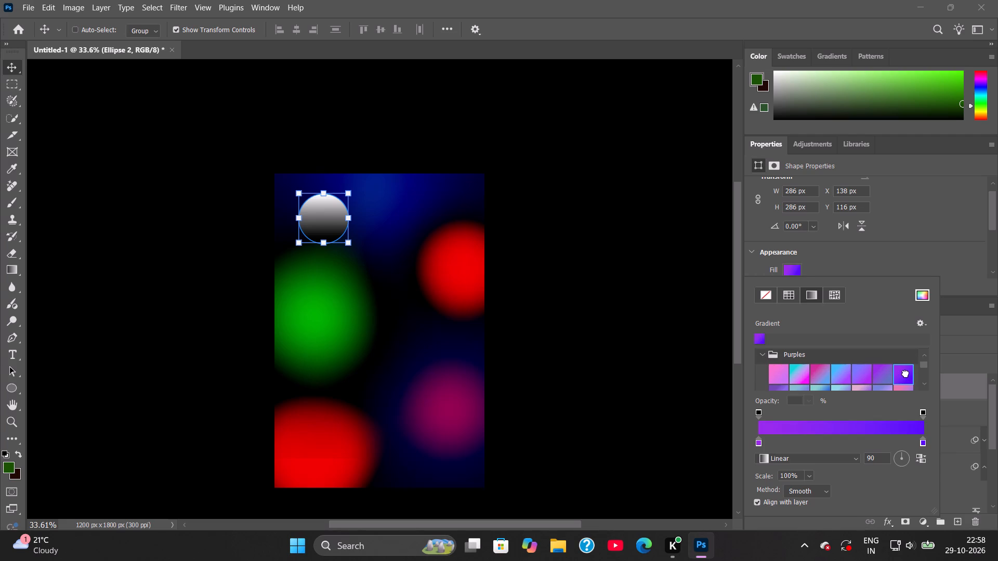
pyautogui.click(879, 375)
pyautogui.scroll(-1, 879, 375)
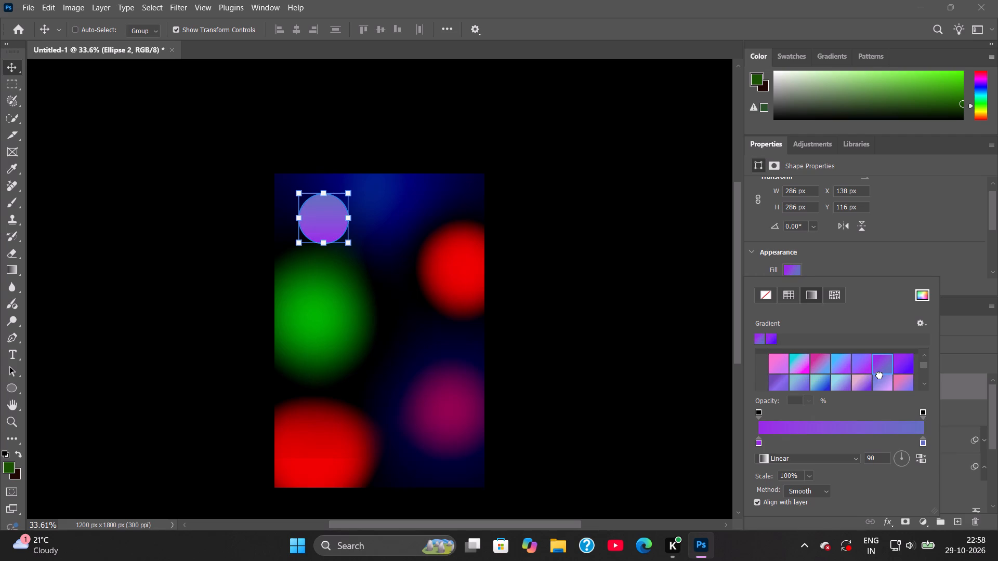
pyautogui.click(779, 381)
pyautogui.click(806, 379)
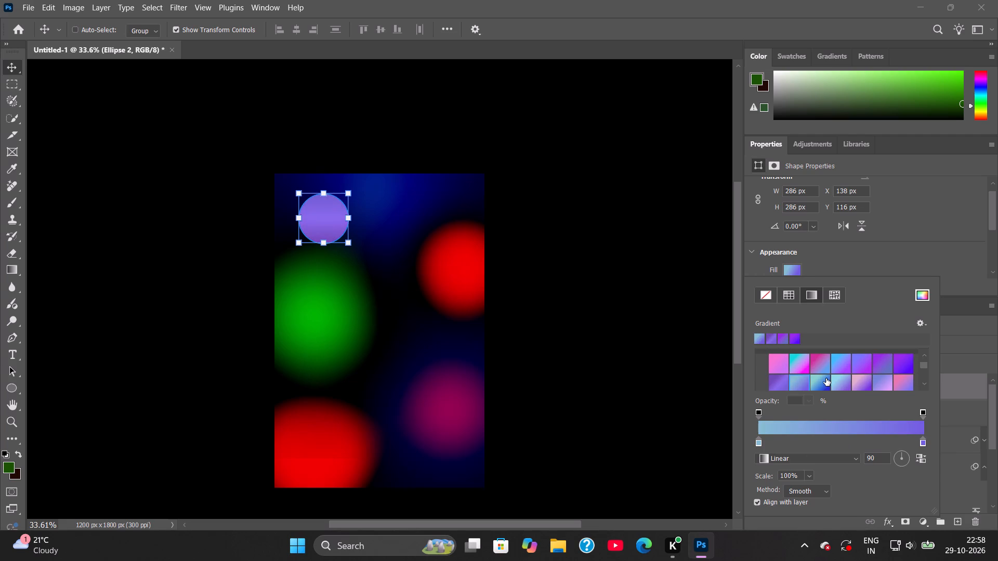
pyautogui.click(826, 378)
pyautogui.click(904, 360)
# Fill the small circle with the magenta-to-dark-purple linear gradient preset from the Purples group.
pyautogui.scroll(-4, 897, 341)
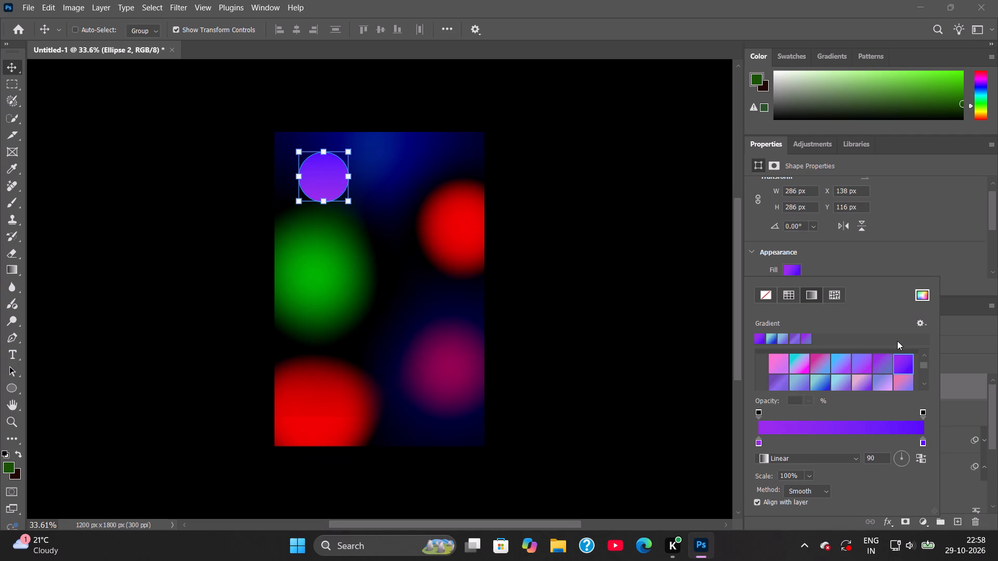
pyautogui.scroll(-4, 901, 387)
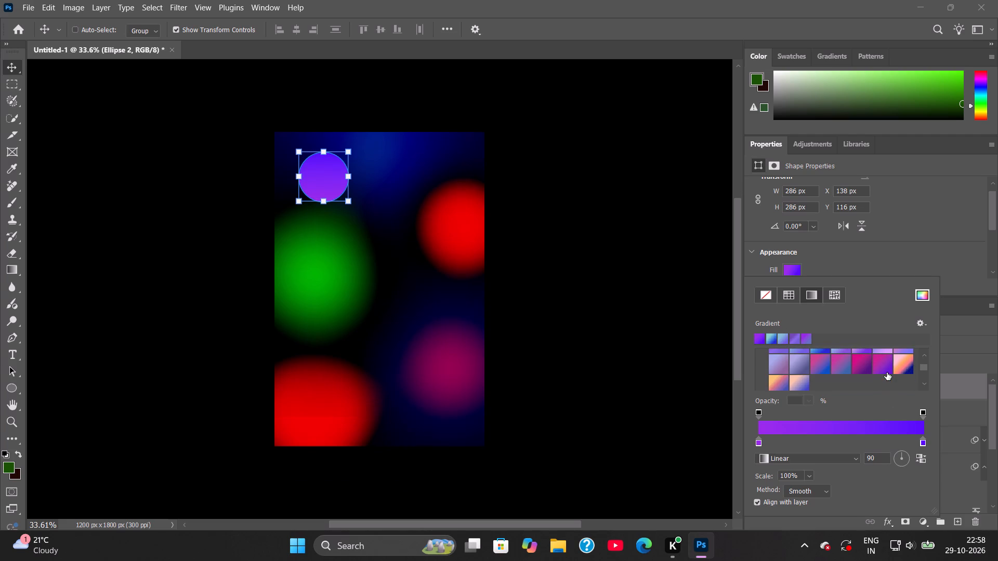
pyautogui.click(884, 368)
pyautogui.click(865, 367)
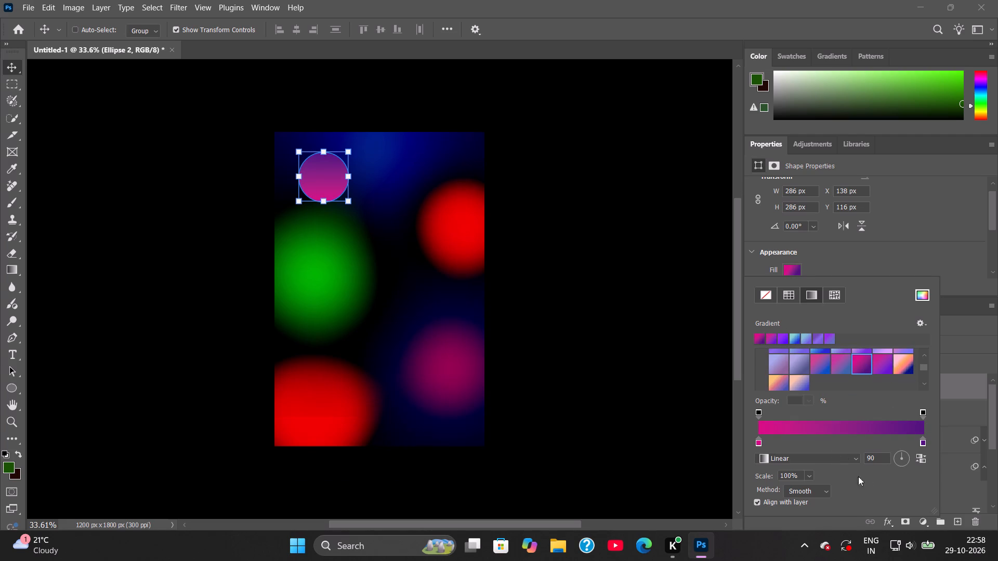
pyautogui.click(901, 248)
pyautogui.click(892, 274)
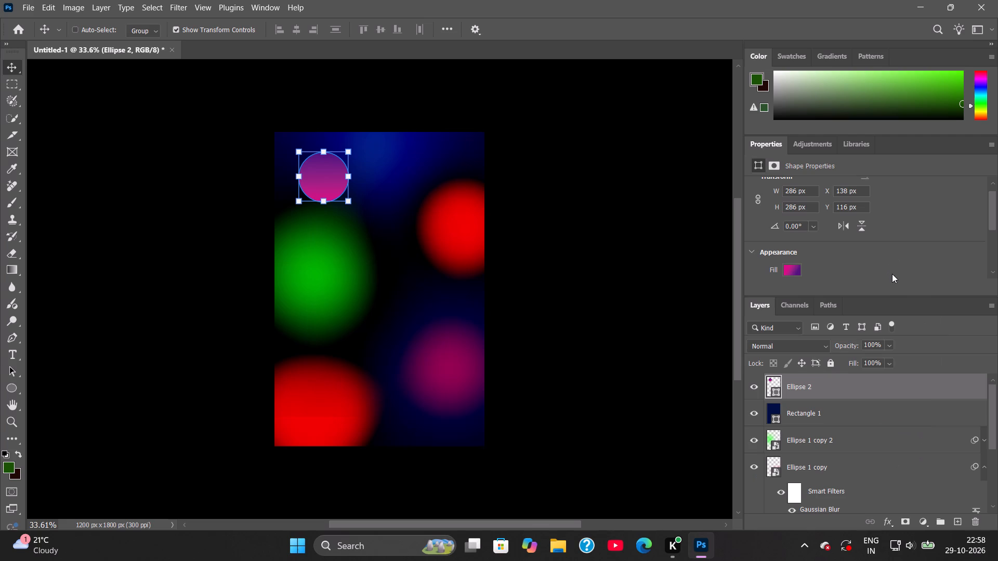
# Open the layer style settings of the Ellipse 2 layer.
pyautogui.scroll(-1, 933, 352)
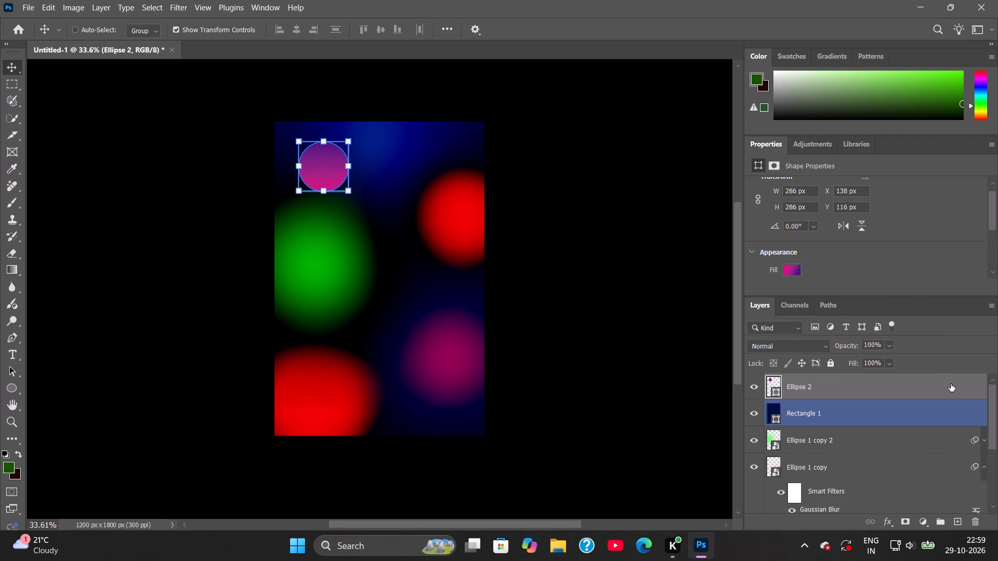
pyautogui.doubleClick(951, 384)
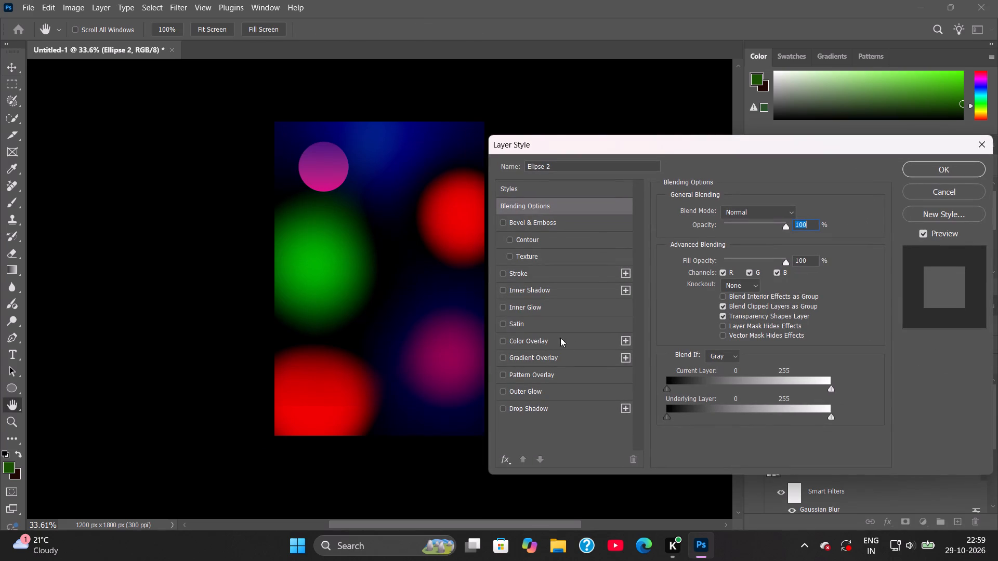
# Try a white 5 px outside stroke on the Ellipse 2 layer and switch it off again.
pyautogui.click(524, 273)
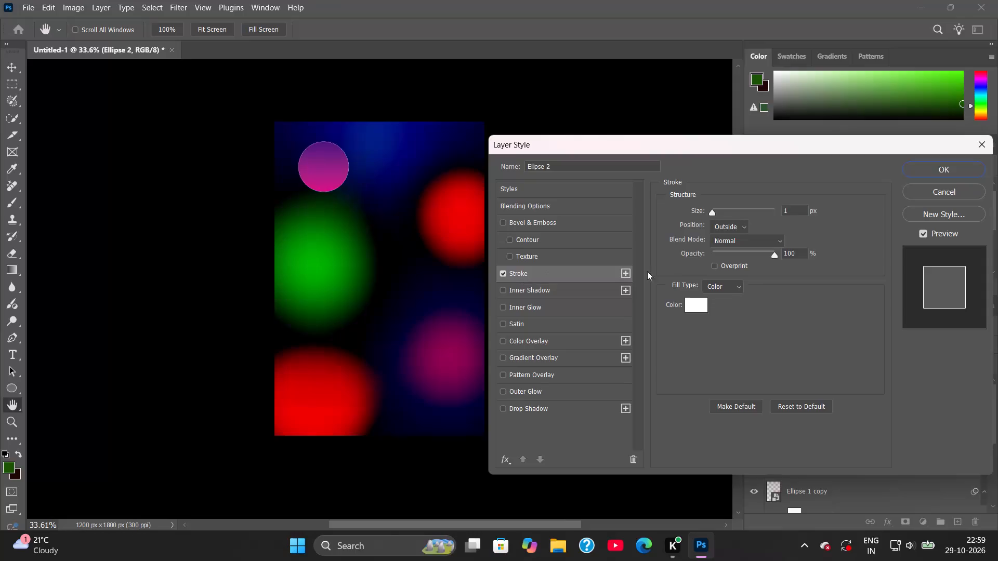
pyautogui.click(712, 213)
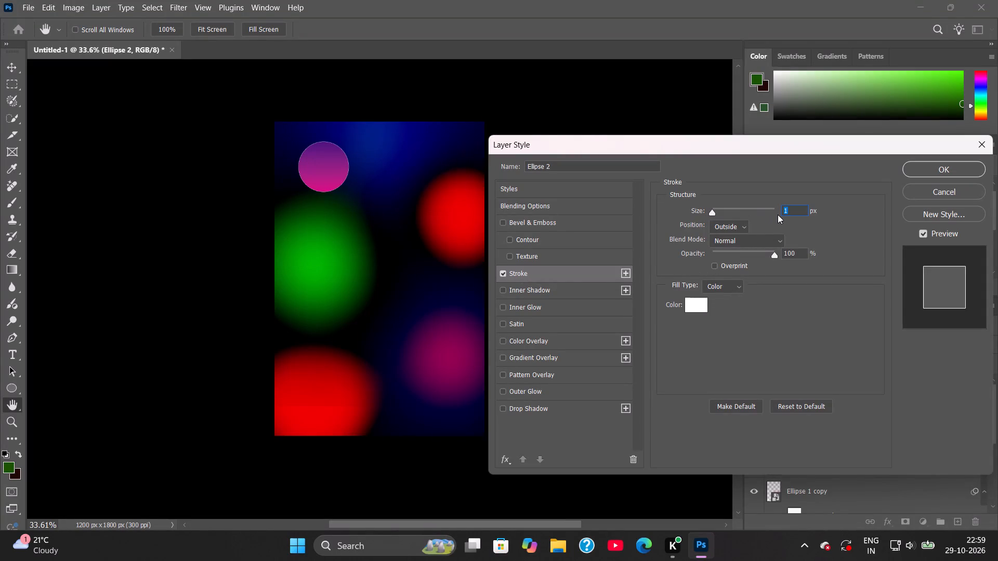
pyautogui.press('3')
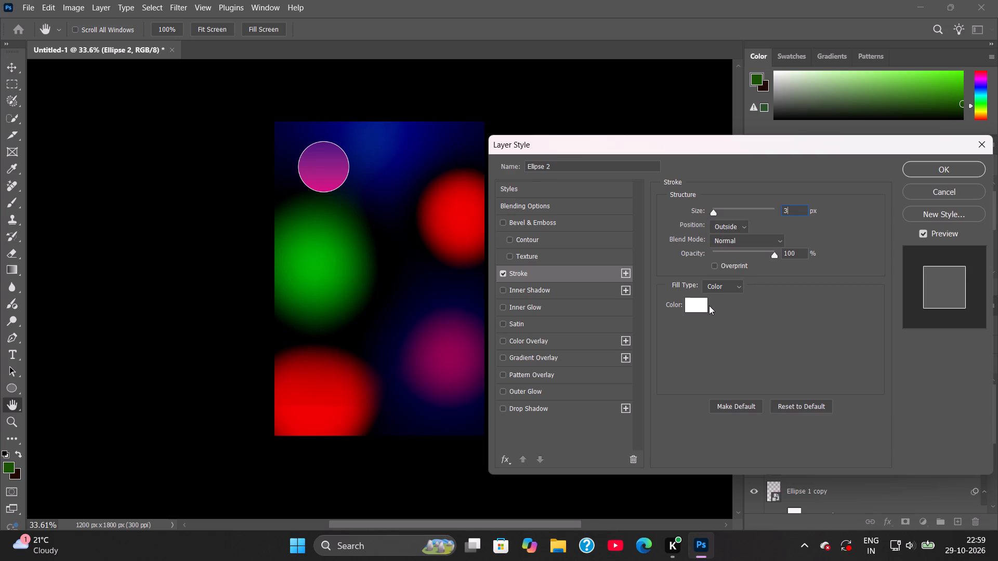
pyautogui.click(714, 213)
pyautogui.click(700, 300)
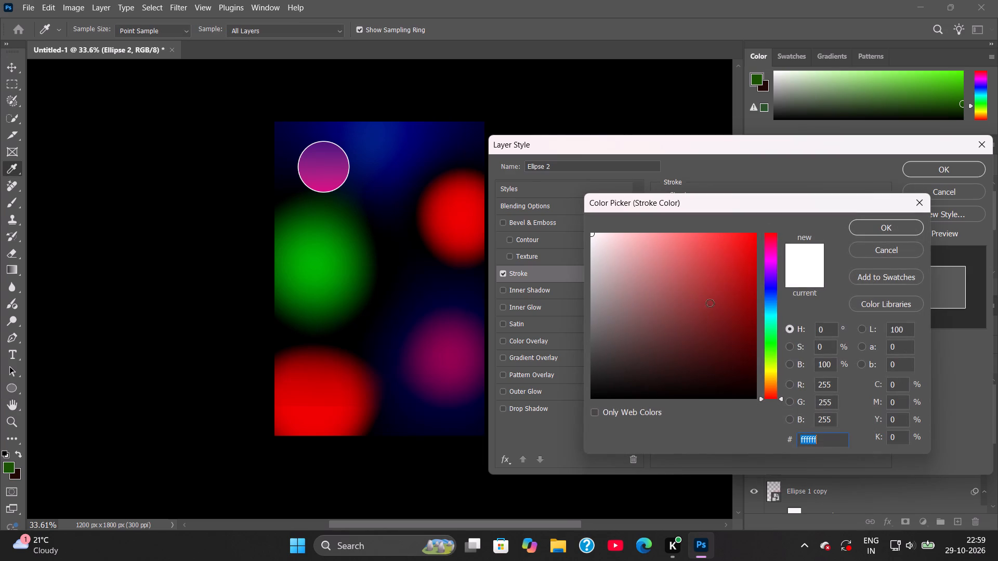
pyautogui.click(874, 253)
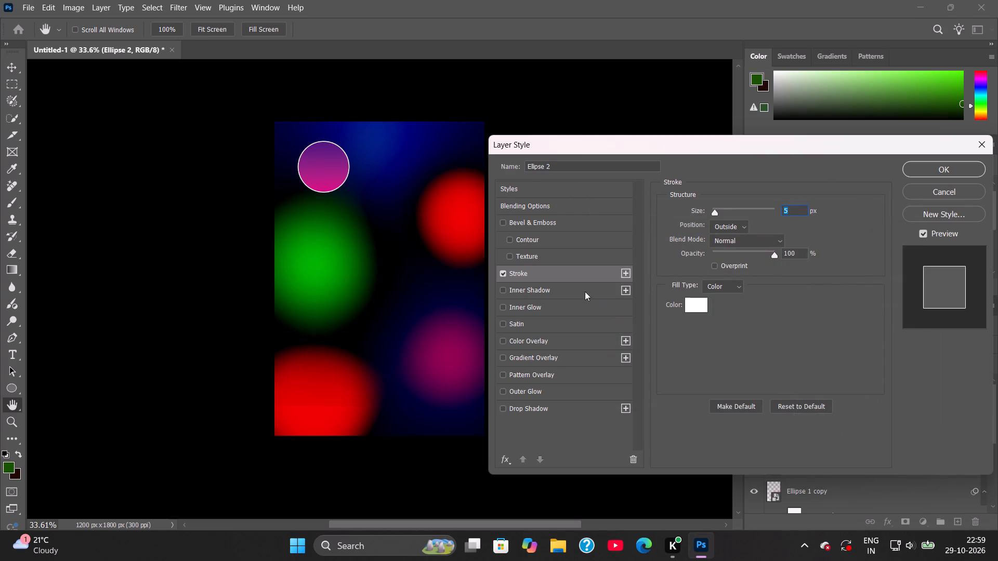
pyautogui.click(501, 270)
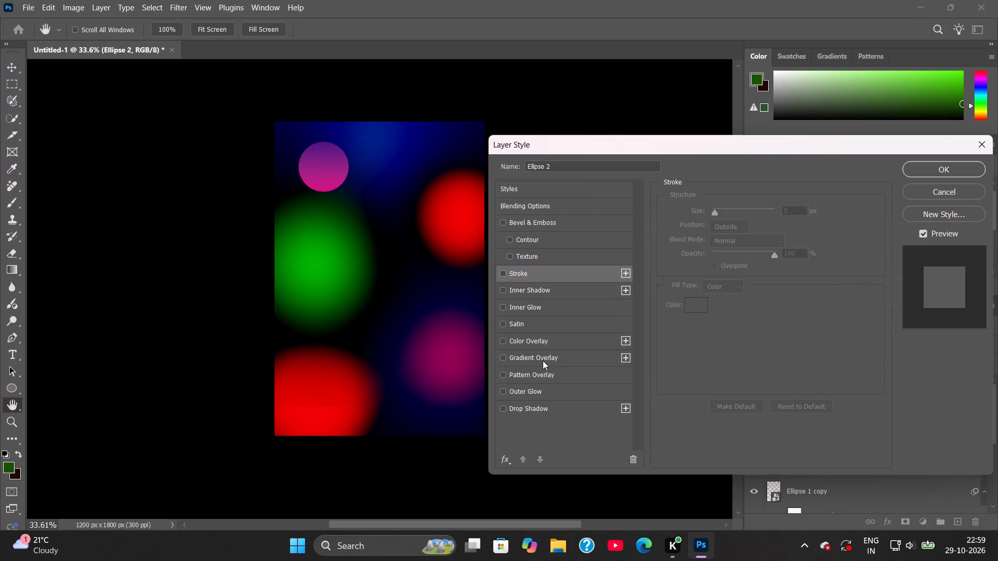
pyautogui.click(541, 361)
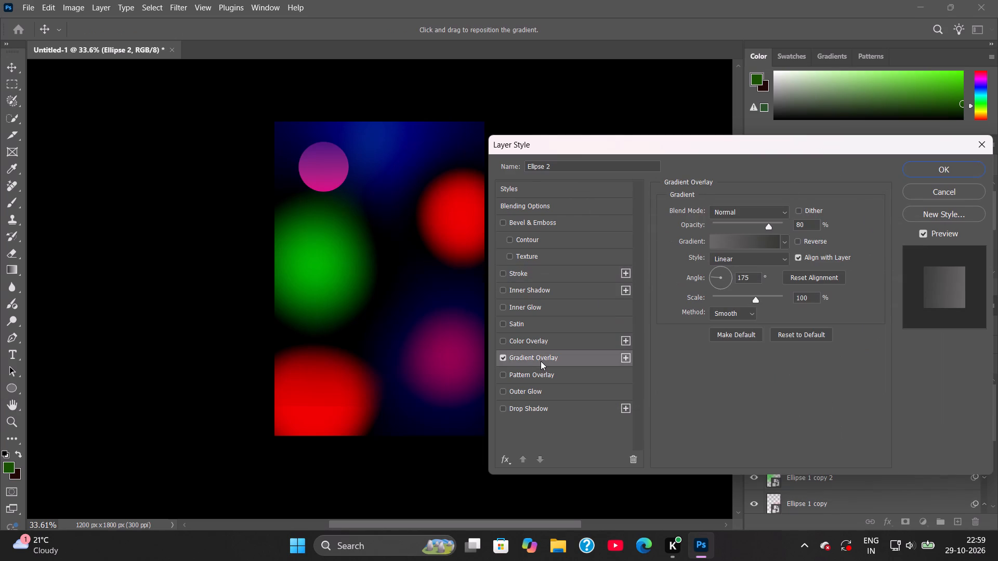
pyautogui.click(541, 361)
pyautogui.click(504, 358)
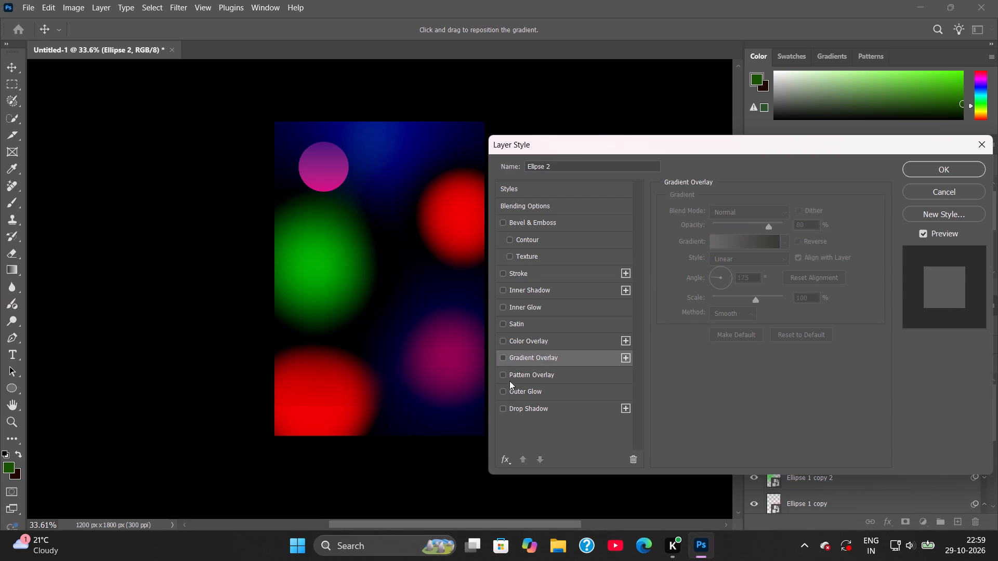
# Add a white outer glow to the Ellipse 2 layer with its opacity set to 100%.
pyautogui.click(505, 391)
pyautogui.click(550, 389)
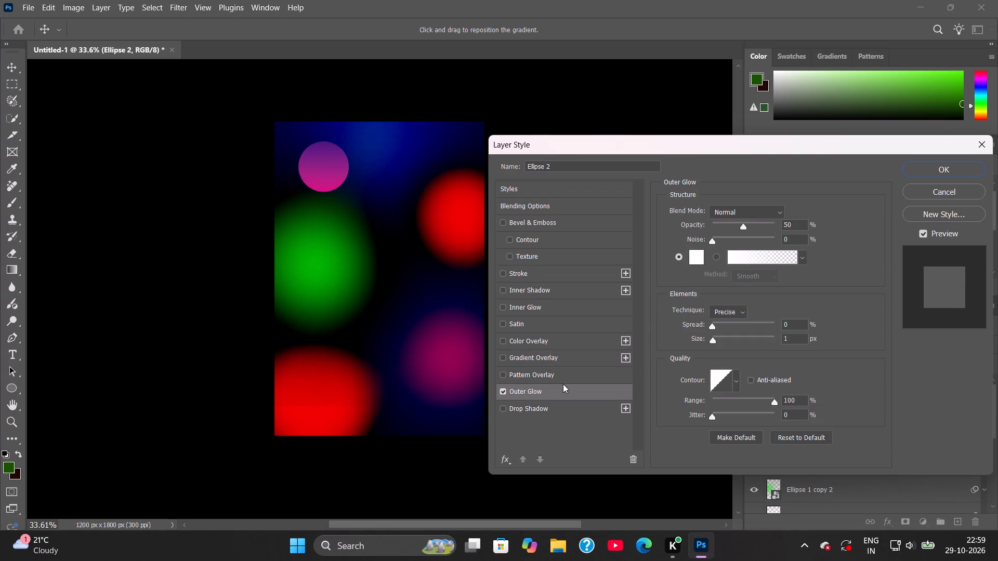
pyautogui.click(695, 258)
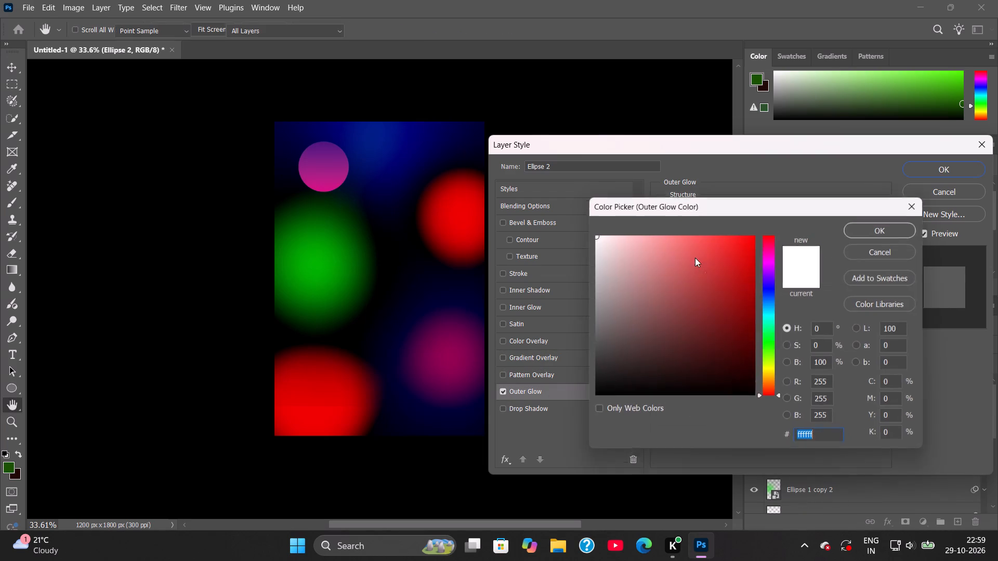
pyautogui.moveTo(680, 258); pyautogui.dragTo(450, 228)
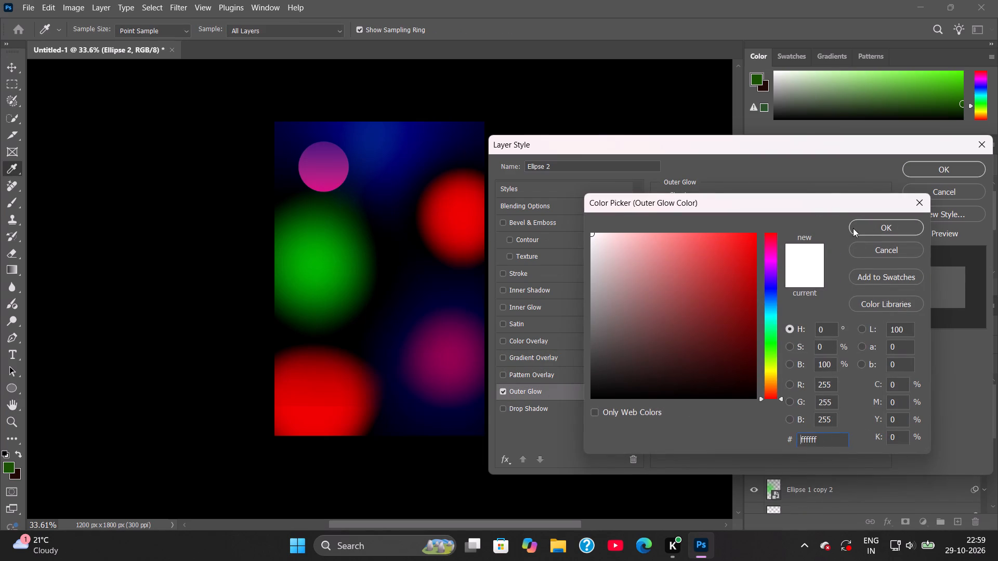
pyautogui.click(867, 229)
pyautogui.moveTo(746, 228); pyautogui.dragTo(775, 235)
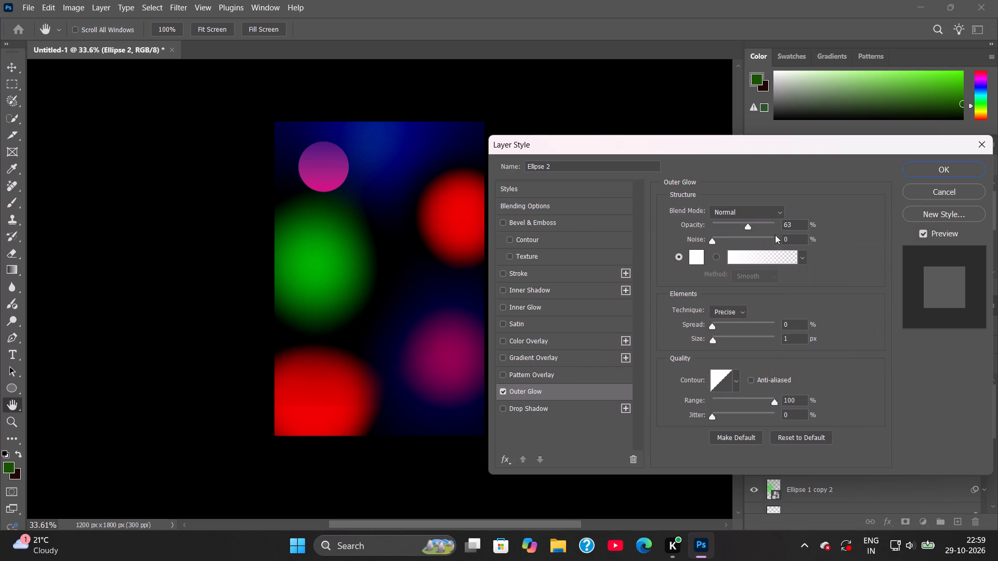
pyautogui.moveTo(775, 235); pyautogui.dragTo(882, 237)
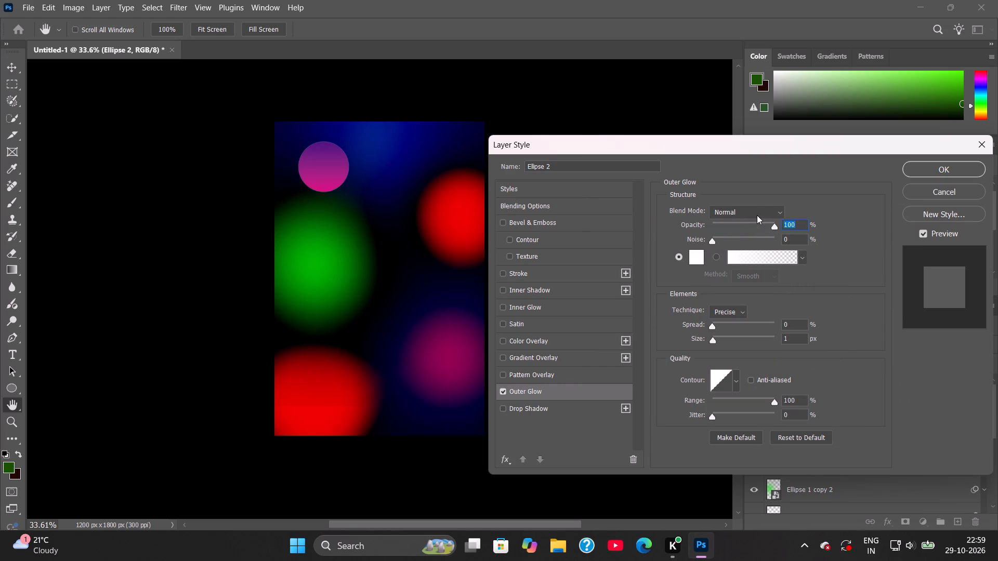
# Set the outer glow's spread to 48% and its size to 5 px.
pyautogui.moveTo(711, 325); pyautogui.dragTo(727, 324)
pyautogui.moveTo(727, 324); pyautogui.dragTo(742, 316)
pyautogui.moveTo(742, 316); pyautogui.dragTo(742, 315)
pyautogui.moveTo(715, 339); pyautogui.dragTo(734, 337)
pyautogui.moveTo(734, 337); pyautogui.dragTo(716, 340)
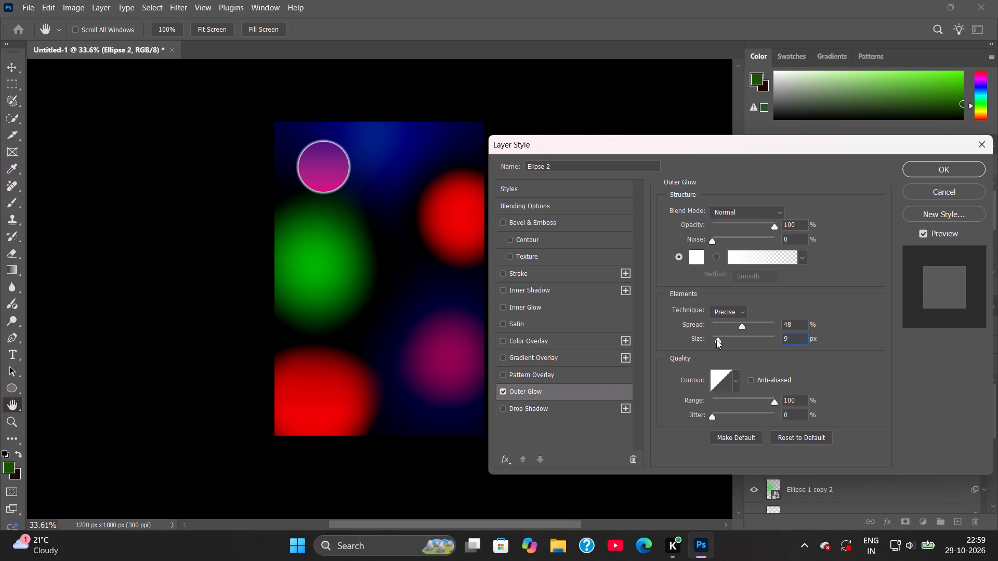
pyautogui.moveTo(716, 340); pyautogui.dragTo(715, 340)
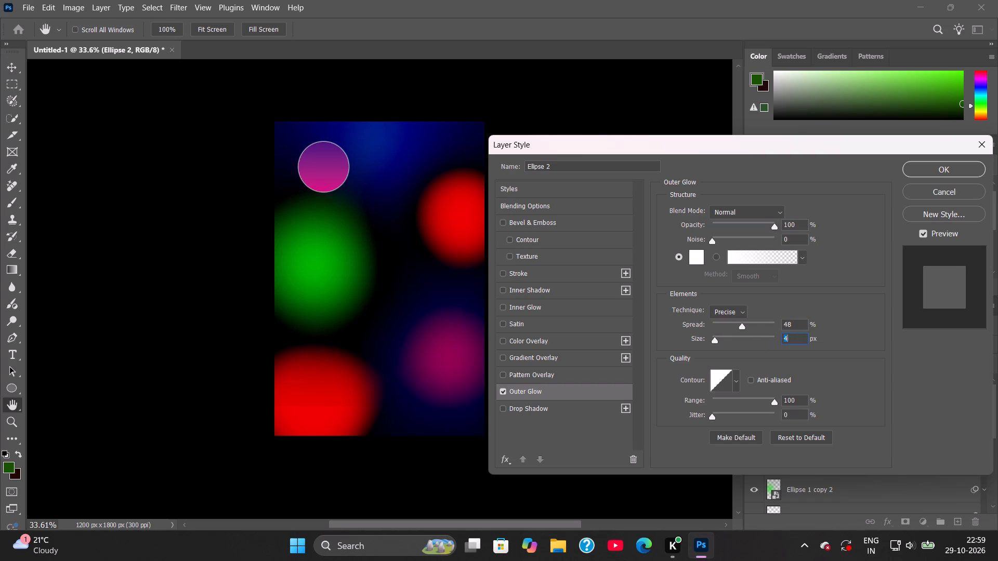
pyautogui.press('1')
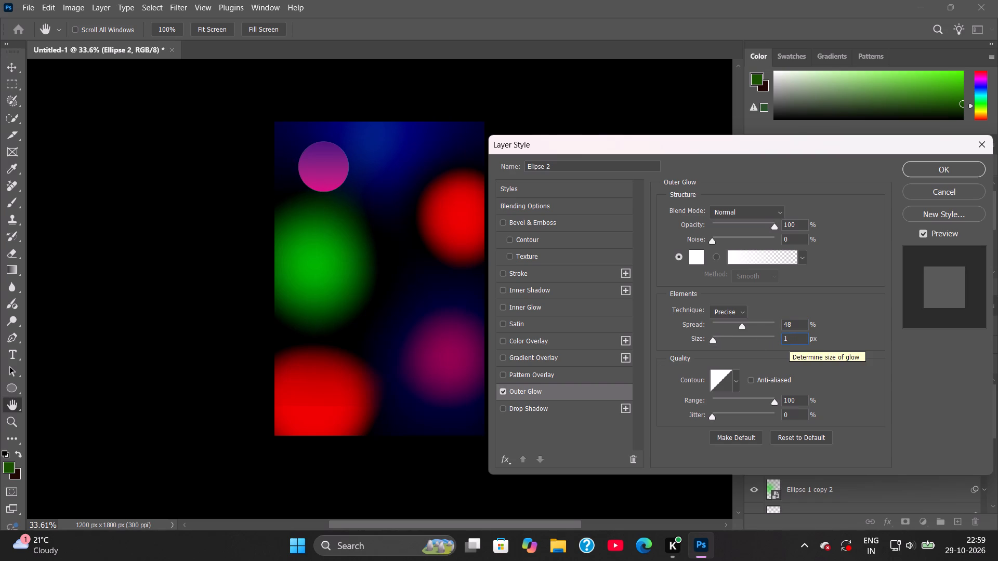
pyautogui.press('BackSpace')
pyautogui.press('2')
pyautogui.press('BackSpace')
pyautogui.press('3')
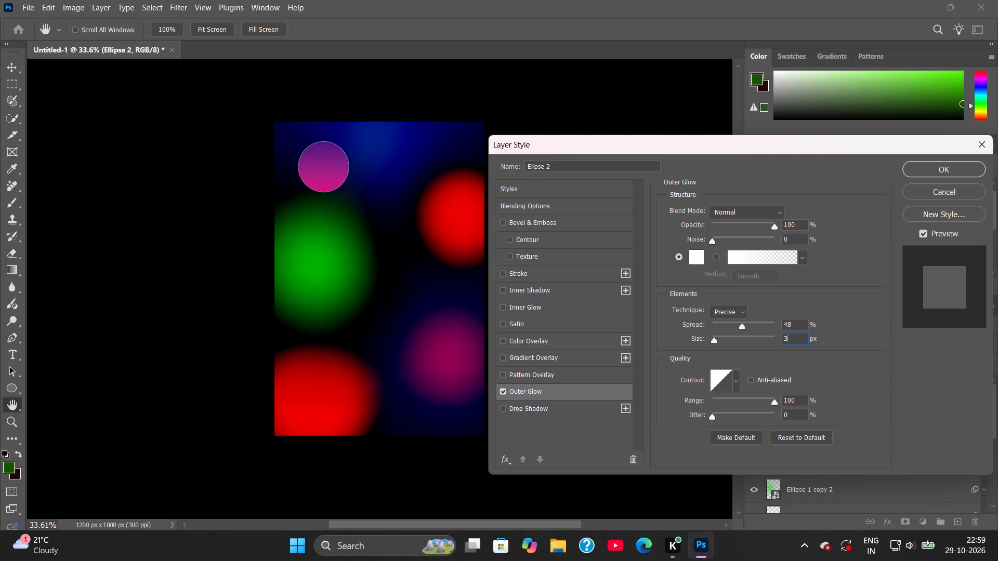
pyautogui.press('BackSpace')
pyautogui.press('5')
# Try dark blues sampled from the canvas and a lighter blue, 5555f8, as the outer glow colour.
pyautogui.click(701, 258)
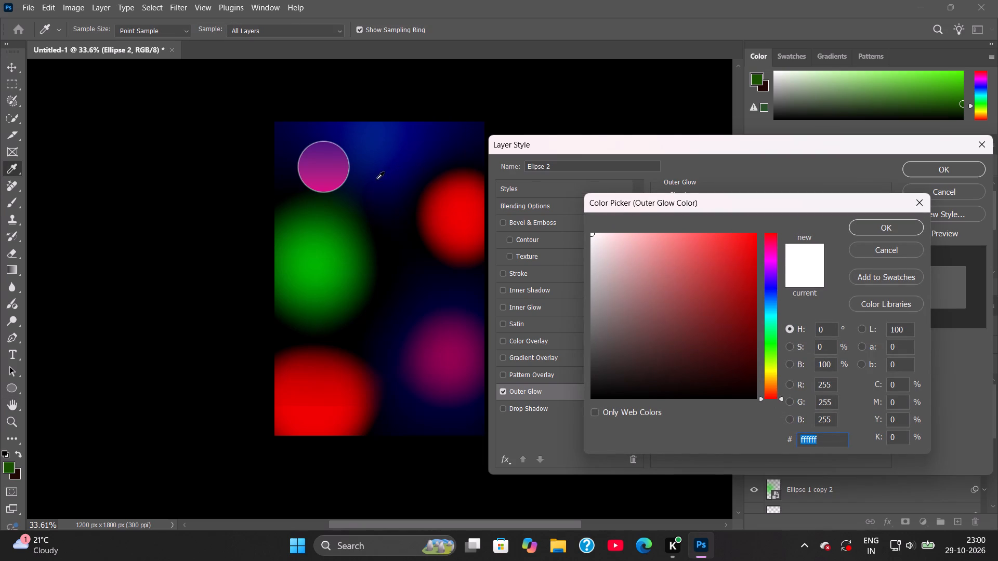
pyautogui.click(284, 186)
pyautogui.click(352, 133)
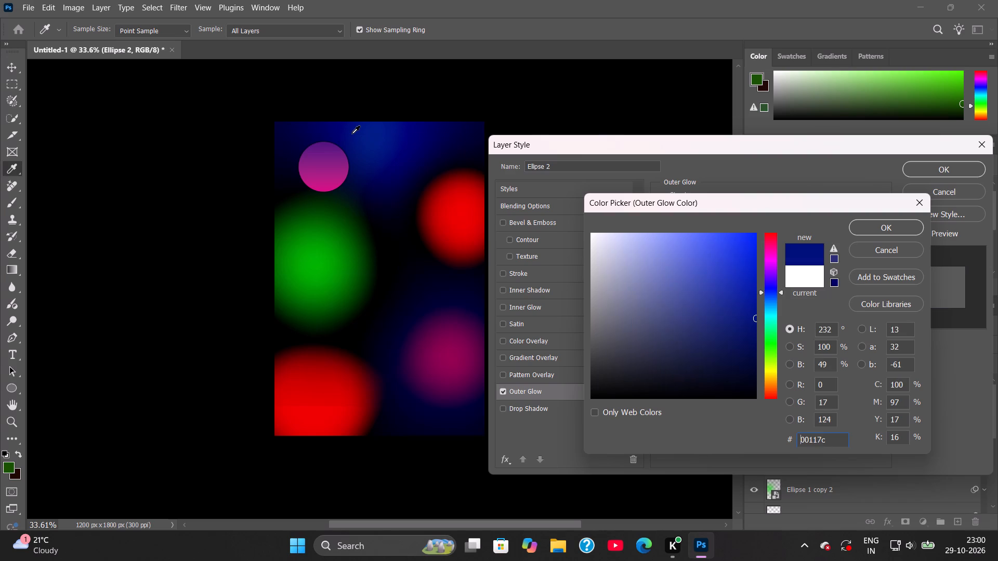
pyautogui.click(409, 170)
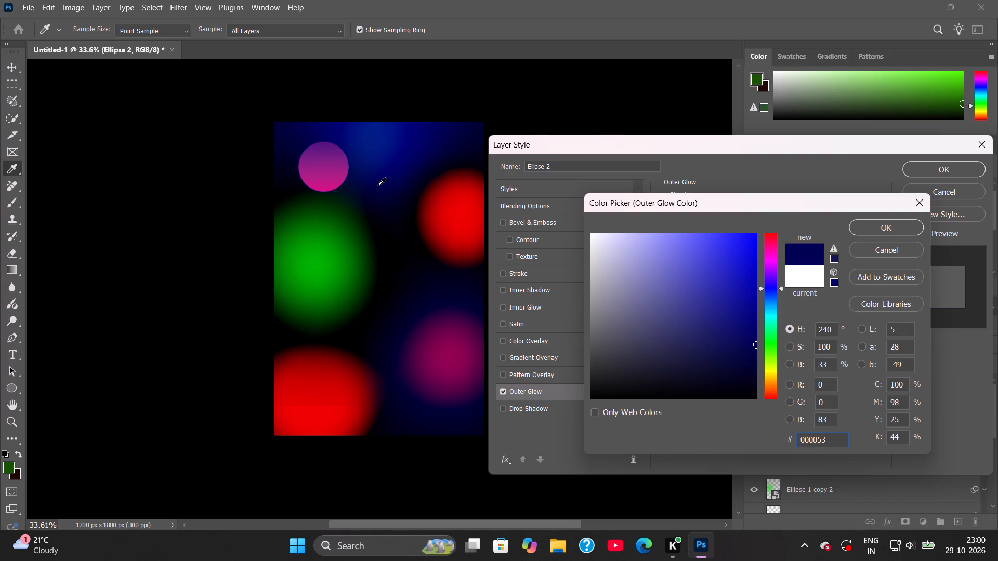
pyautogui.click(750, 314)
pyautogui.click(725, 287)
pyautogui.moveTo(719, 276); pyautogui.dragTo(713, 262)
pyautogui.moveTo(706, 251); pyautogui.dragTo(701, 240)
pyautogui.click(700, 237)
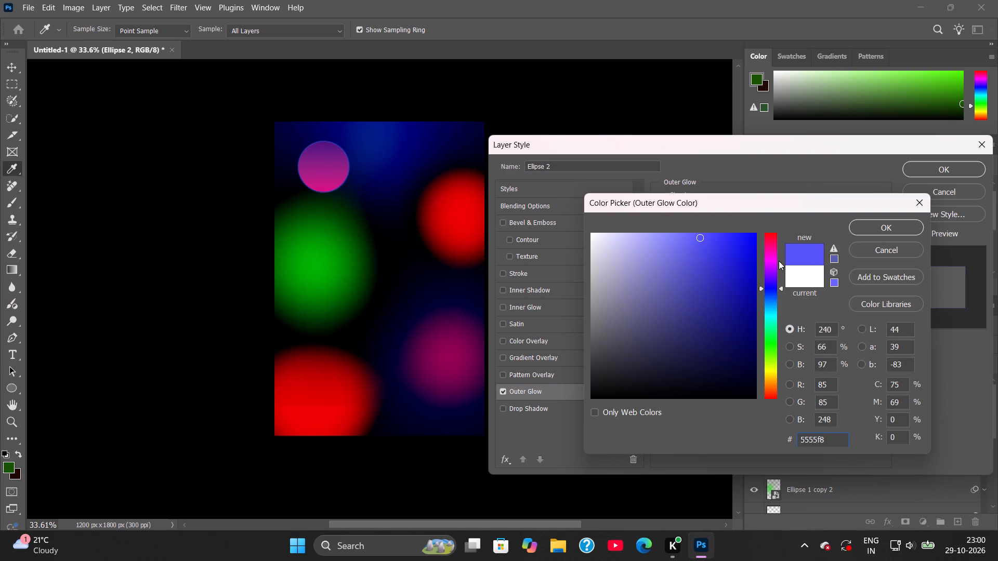
# Sample the circle's magenta, lighten the outer glow colour to pale pink e794cd, and apply the layer style.
pyautogui.click(333, 178)
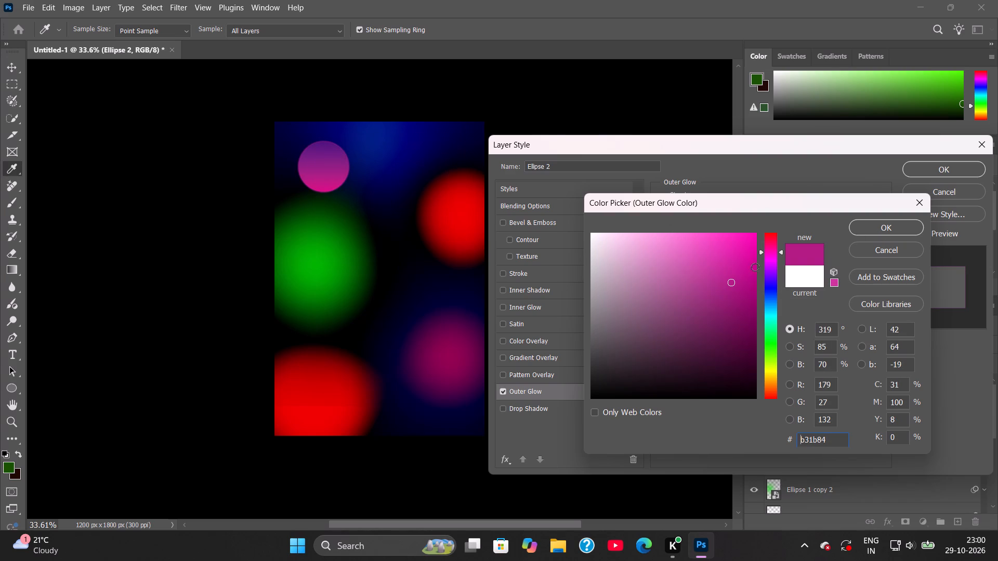
pyautogui.click(732, 264)
pyautogui.click(732, 255)
pyautogui.click(728, 243)
pyautogui.doubleClick(728, 235)
pyautogui.moveTo(728, 231); pyautogui.dragTo(640, 234)
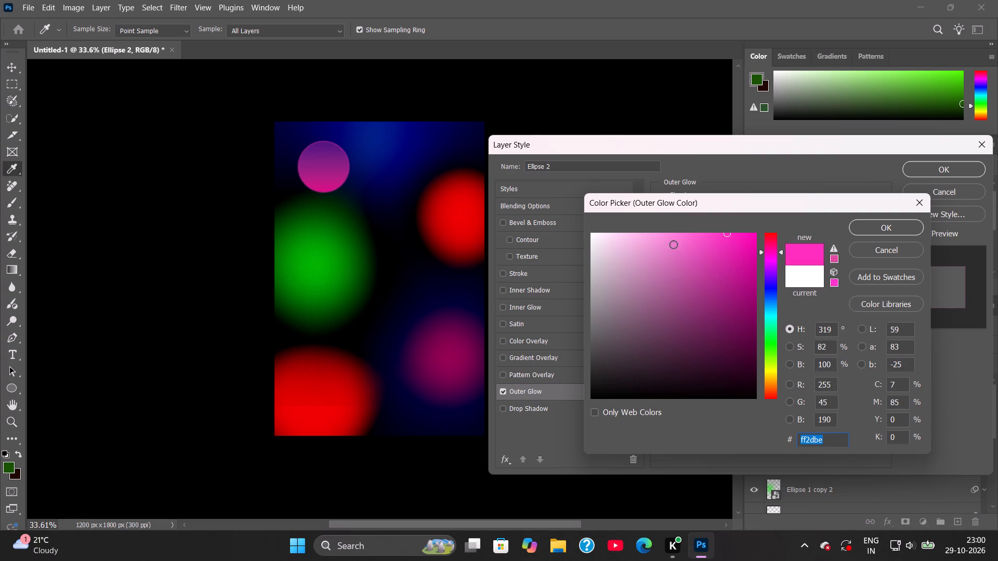
pyautogui.click(648, 264)
pyautogui.moveTo(656, 258); pyautogui.dragTo(654, 278)
pyautogui.click(656, 291)
pyautogui.click(652, 257)
pyautogui.click(652, 251)
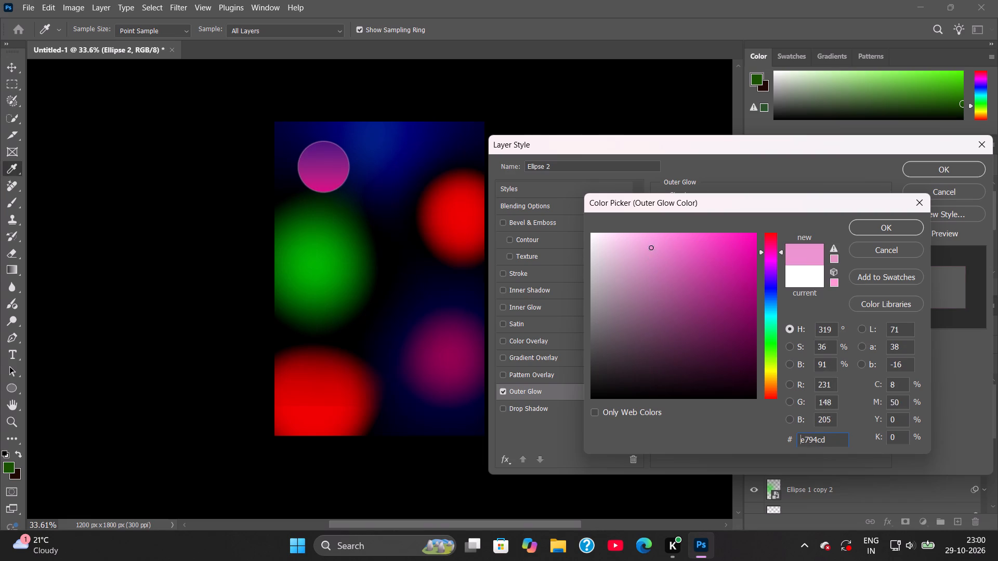
pyautogui.click(867, 224)
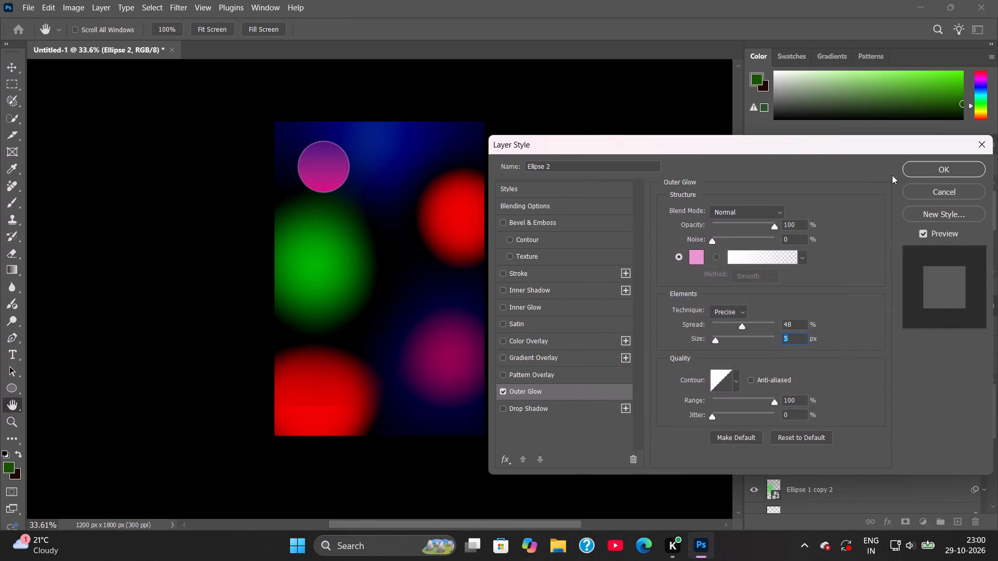
pyautogui.click(935, 170)
# Select the Color Fill 2 layer and collapse the effects list of the Ellipse 2 layer.
pyautogui.scroll(-2, 881, 449)
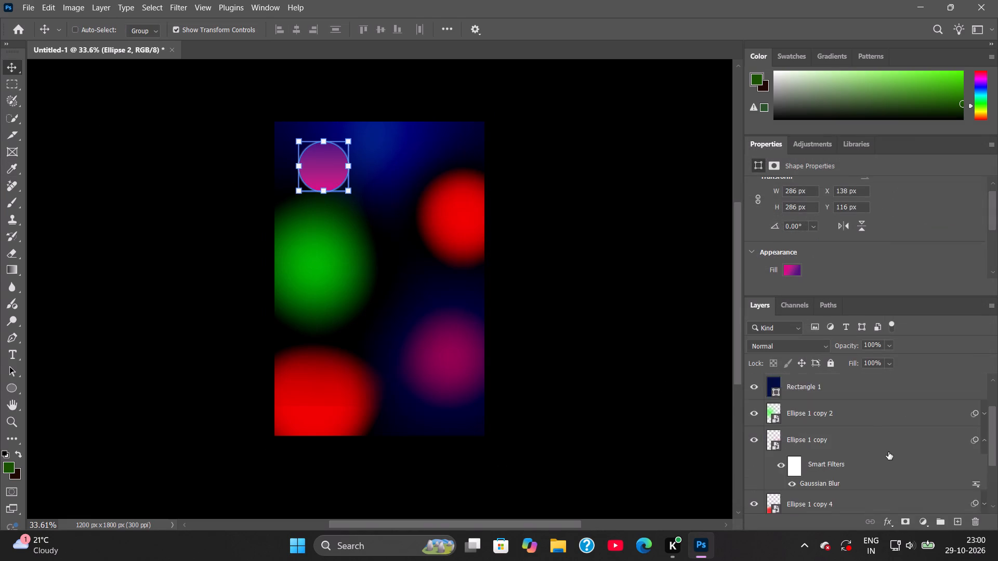
pyautogui.scroll(-10, 888, 452)
pyautogui.click(861, 502)
pyautogui.moveTo(990, 456); pyautogui.dragTo(991, 348)
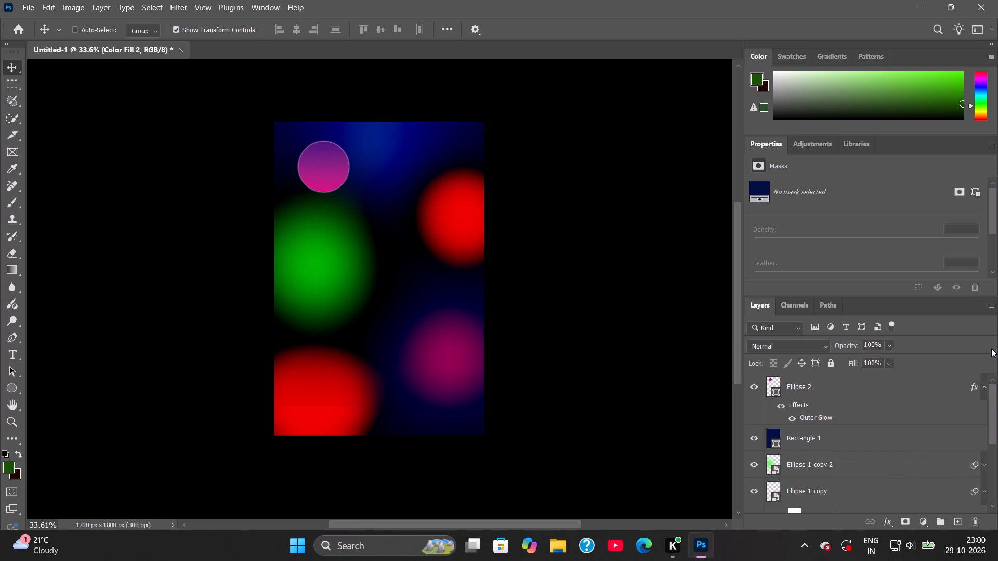
pyautogui.moveTo(991, 348); pyautogui.dragTo(991, 346)
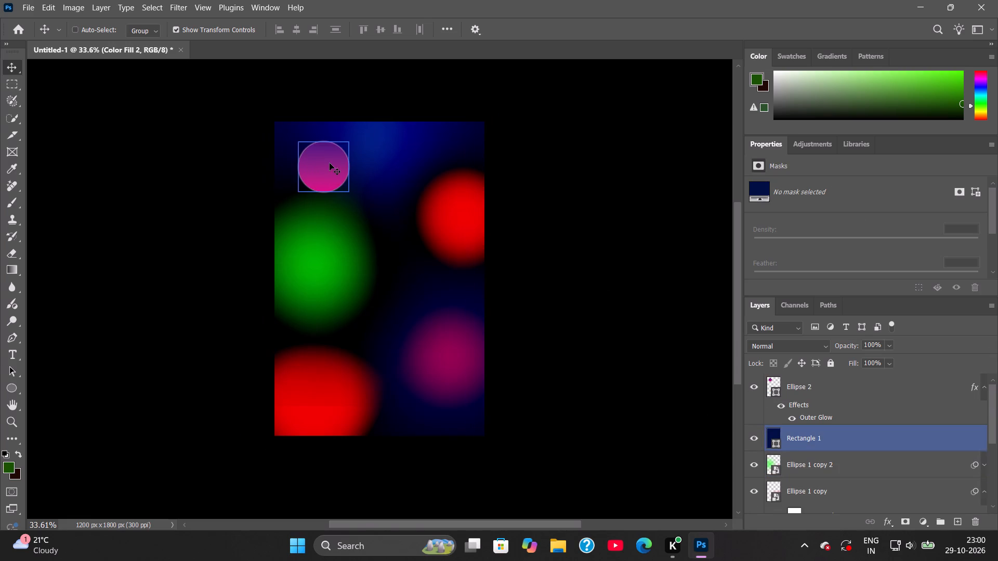
pyautogui.scroll(4, 882, 427)
pyautogui.click(985, 390)
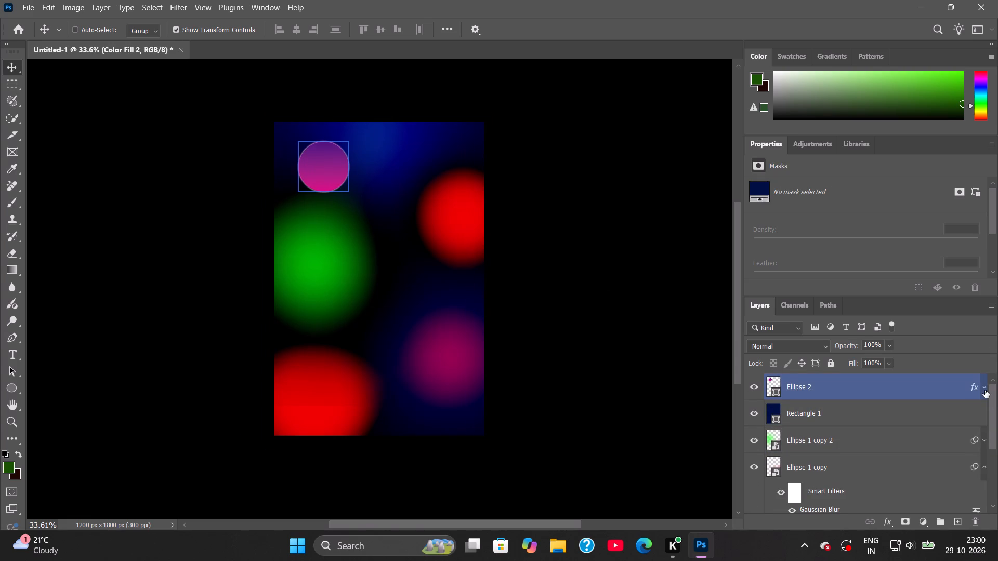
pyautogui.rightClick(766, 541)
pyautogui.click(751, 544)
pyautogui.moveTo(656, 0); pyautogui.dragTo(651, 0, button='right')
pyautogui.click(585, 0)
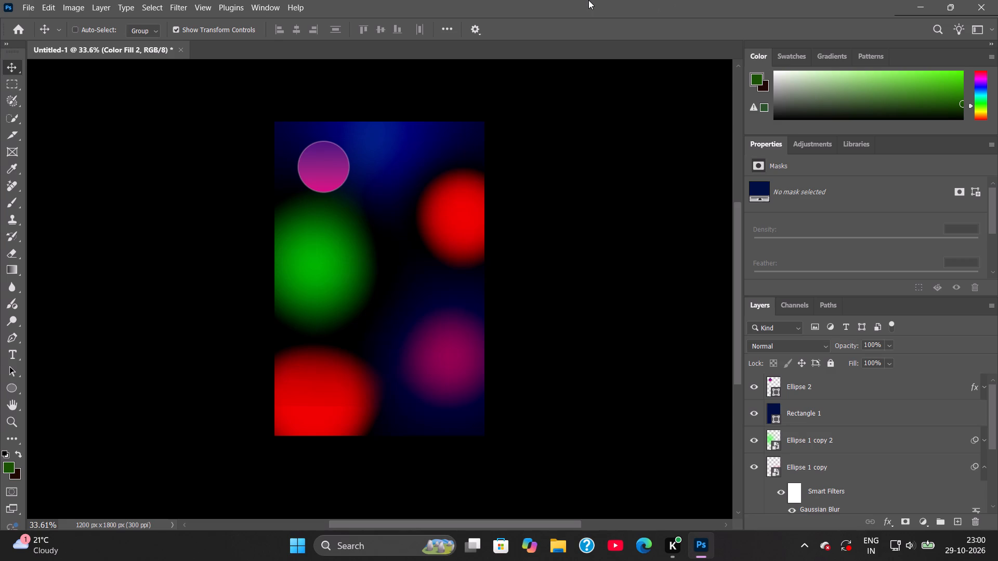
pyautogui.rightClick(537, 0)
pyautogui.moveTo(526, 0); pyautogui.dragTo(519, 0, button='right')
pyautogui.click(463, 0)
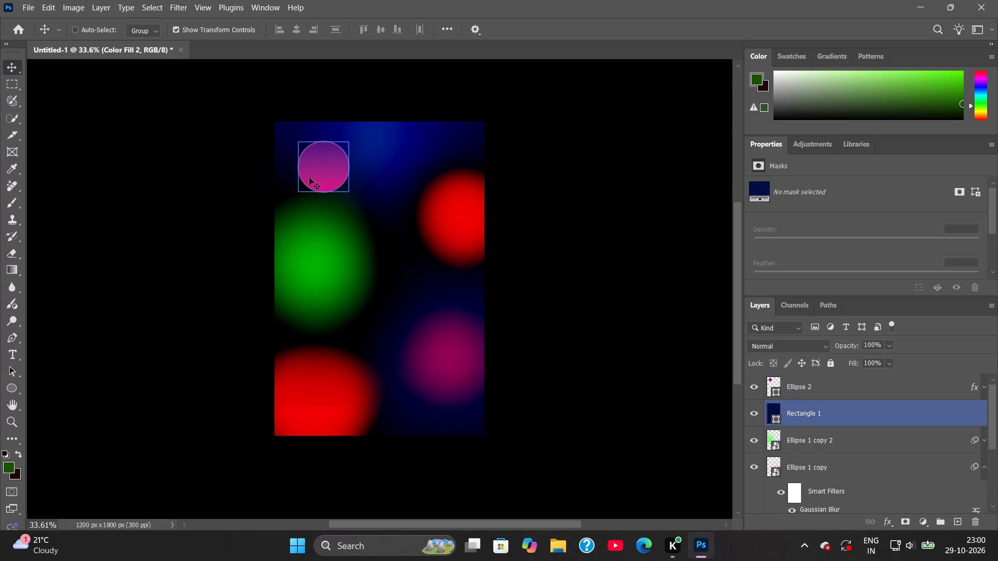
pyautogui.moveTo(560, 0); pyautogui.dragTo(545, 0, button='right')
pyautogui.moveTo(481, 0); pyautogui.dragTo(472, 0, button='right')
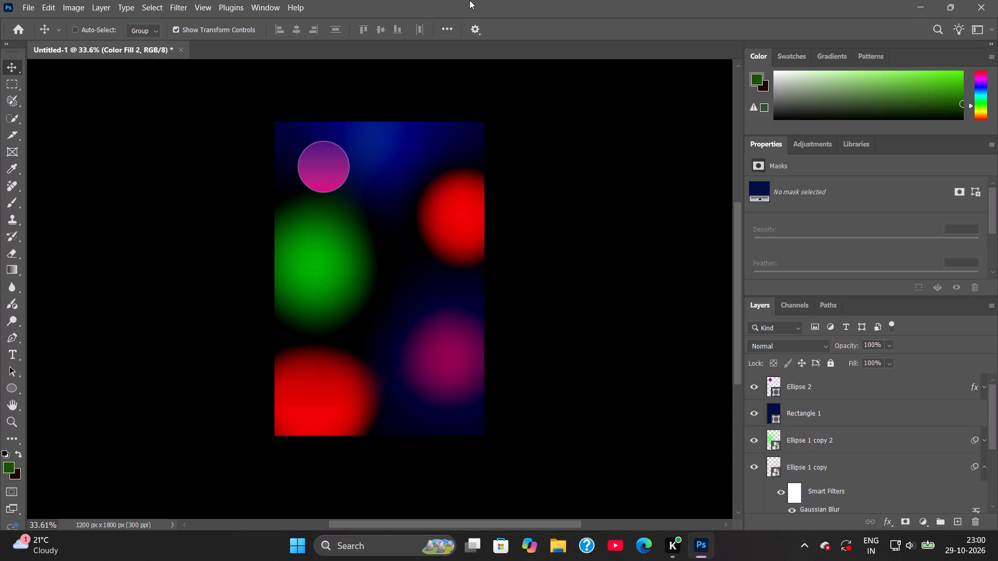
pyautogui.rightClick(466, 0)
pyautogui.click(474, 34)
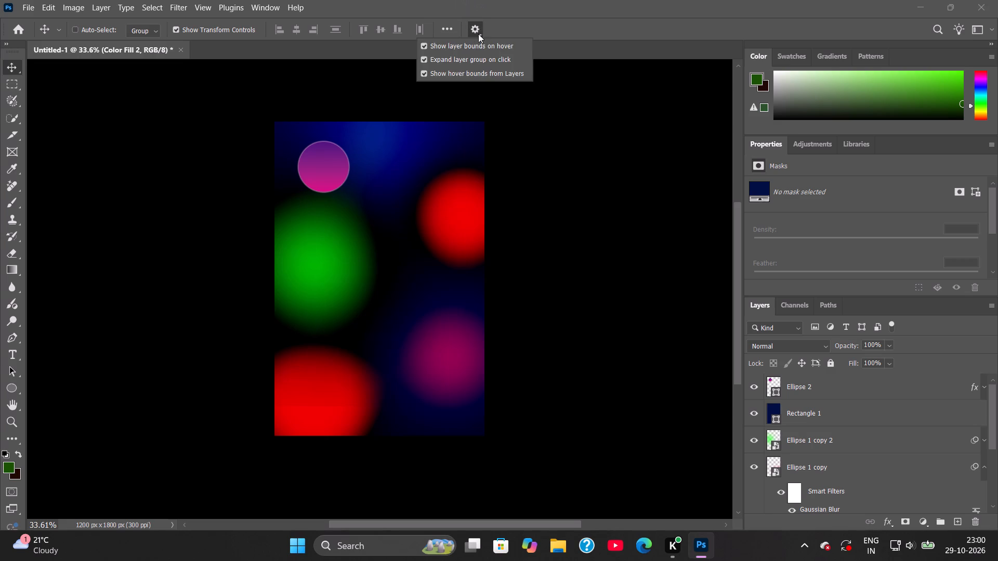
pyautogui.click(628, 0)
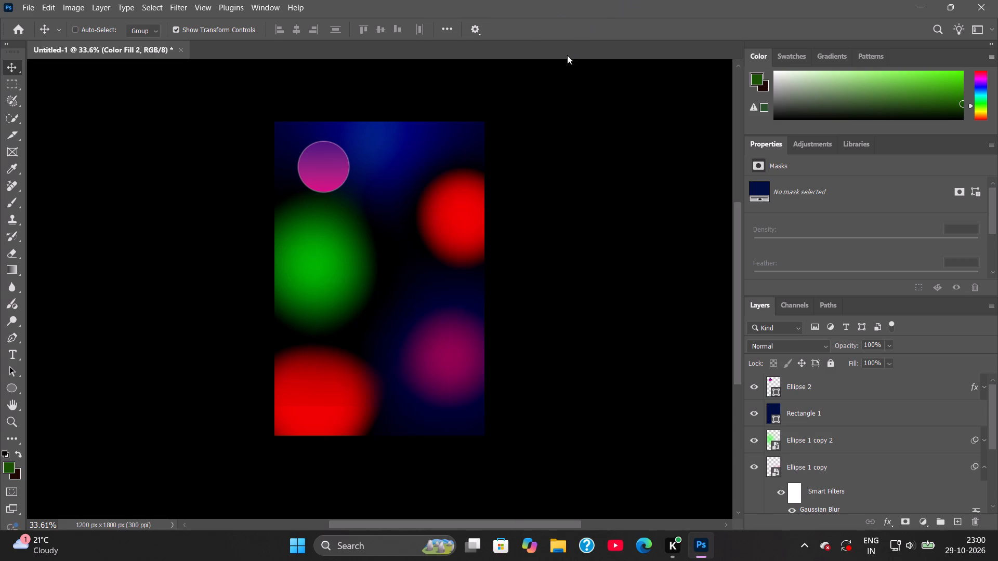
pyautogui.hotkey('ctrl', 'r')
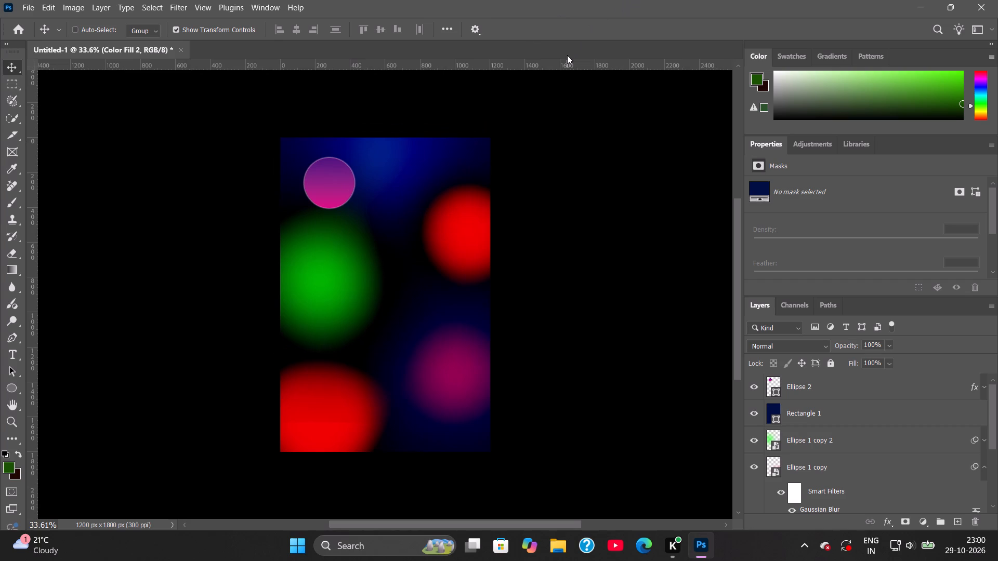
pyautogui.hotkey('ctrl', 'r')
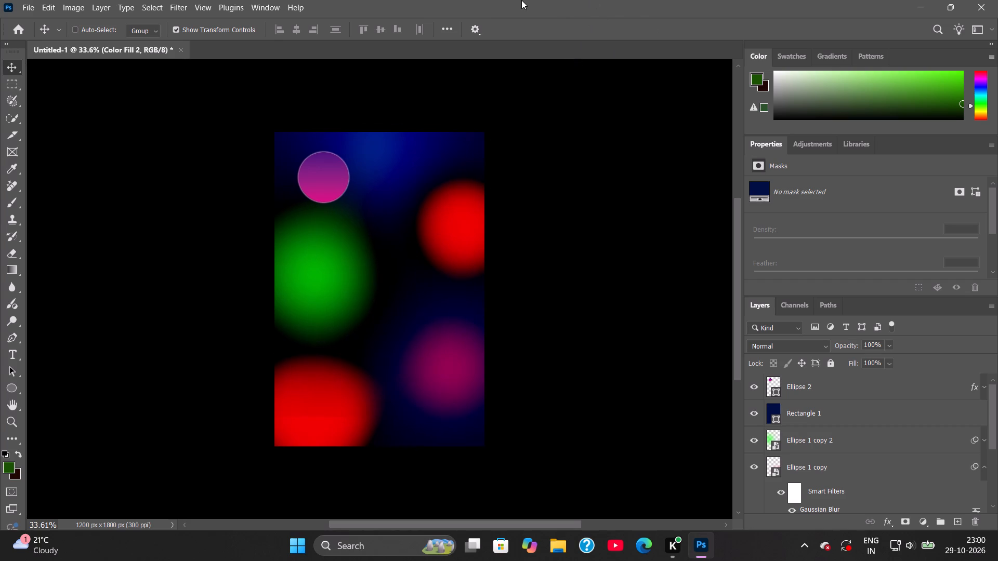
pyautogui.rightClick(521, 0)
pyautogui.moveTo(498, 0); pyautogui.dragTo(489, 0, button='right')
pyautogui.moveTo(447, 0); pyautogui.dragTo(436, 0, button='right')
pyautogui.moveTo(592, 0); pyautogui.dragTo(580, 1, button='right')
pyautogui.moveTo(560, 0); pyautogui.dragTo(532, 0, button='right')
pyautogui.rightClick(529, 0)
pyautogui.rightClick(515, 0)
# Quit Photoshop with the Untitled-1 document open.
pyautogui.click(997, 0)
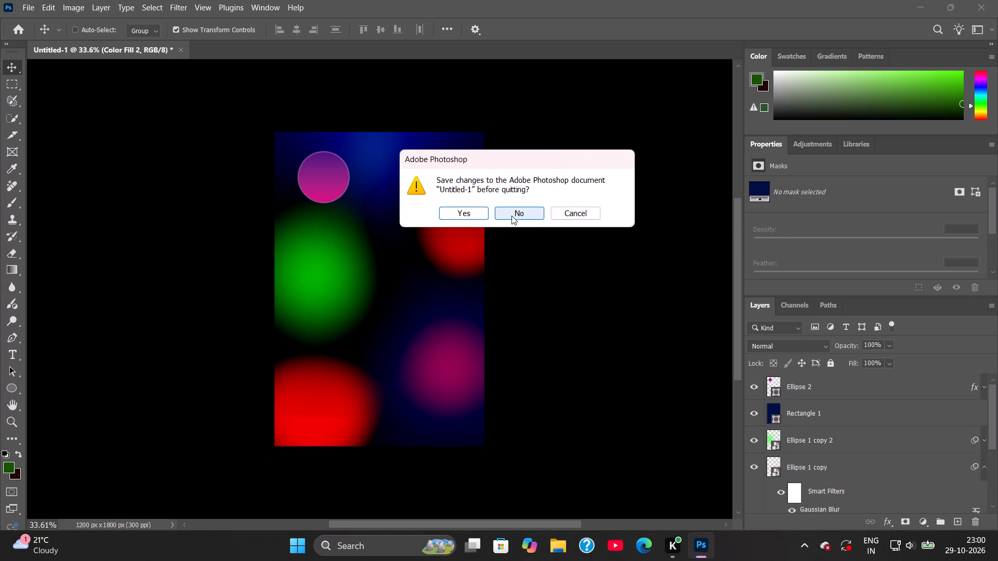